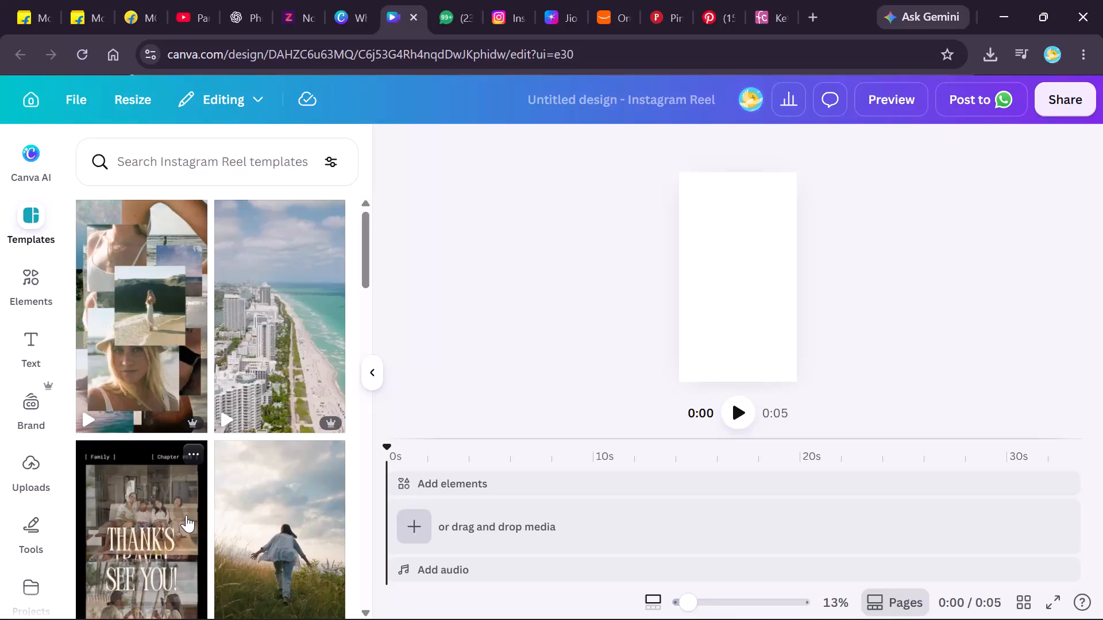
Add the uploaded 26.2s video of the couple walking on the forest road to the empty reel timeline.
{"action": "left_click", "coordinate": [36, 474]}
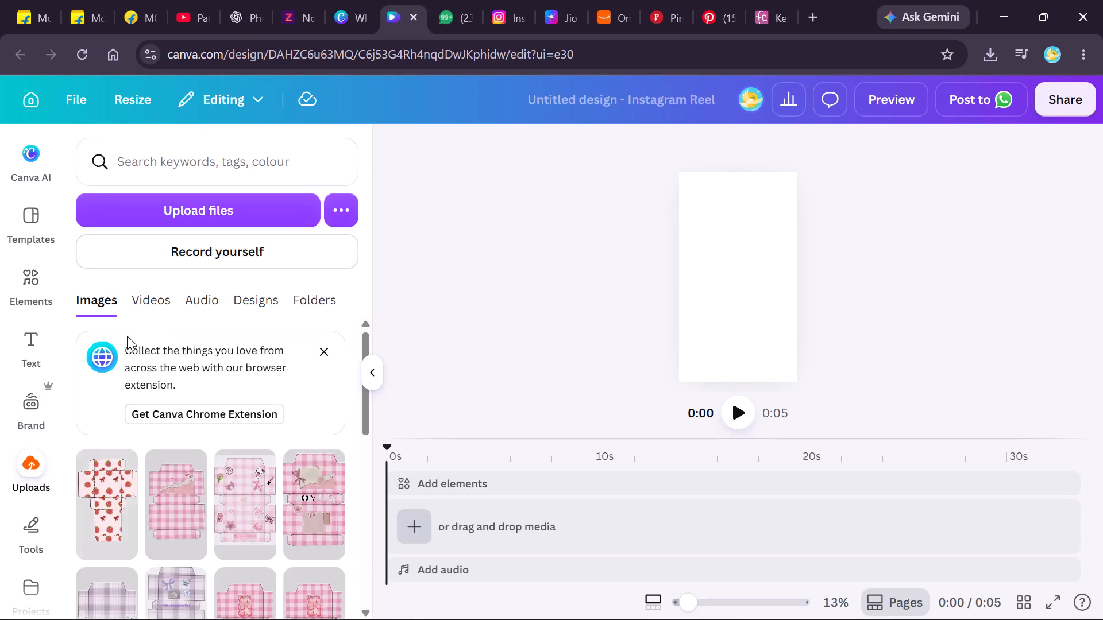
{"action": "scroll", "coordinate": [146, 440], "scroll_direction": "down", "scroll_amount": 1}
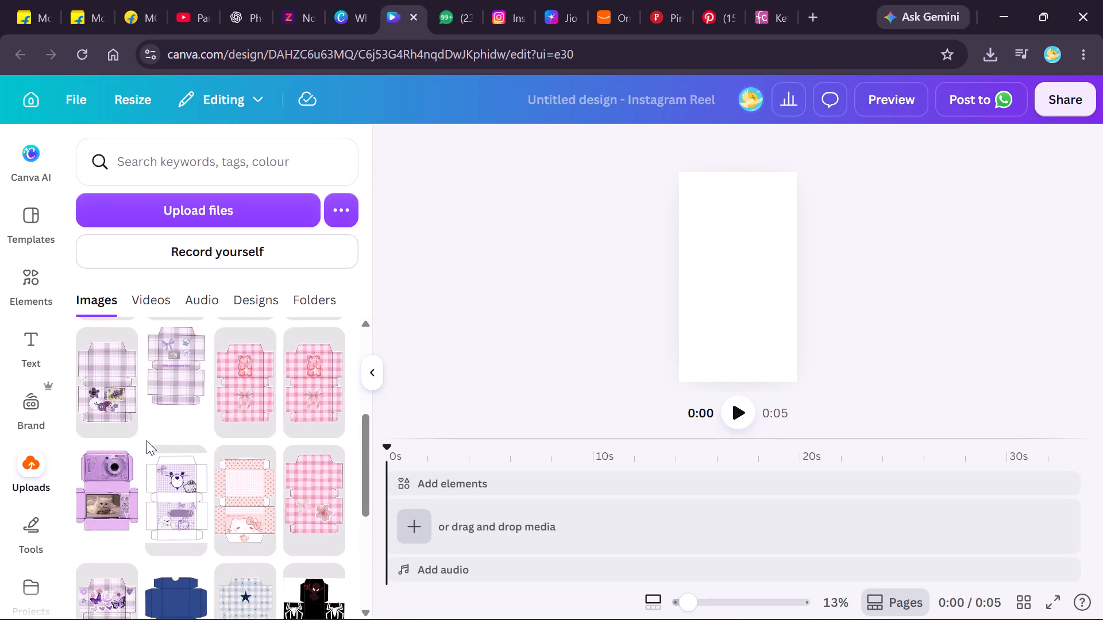
{"action": "scroll", "coordinate": [146, 440], "scroll_direction": "down", "scroll_amount": 1}
{"action": "left_click", "coordinate": [151, 291]}
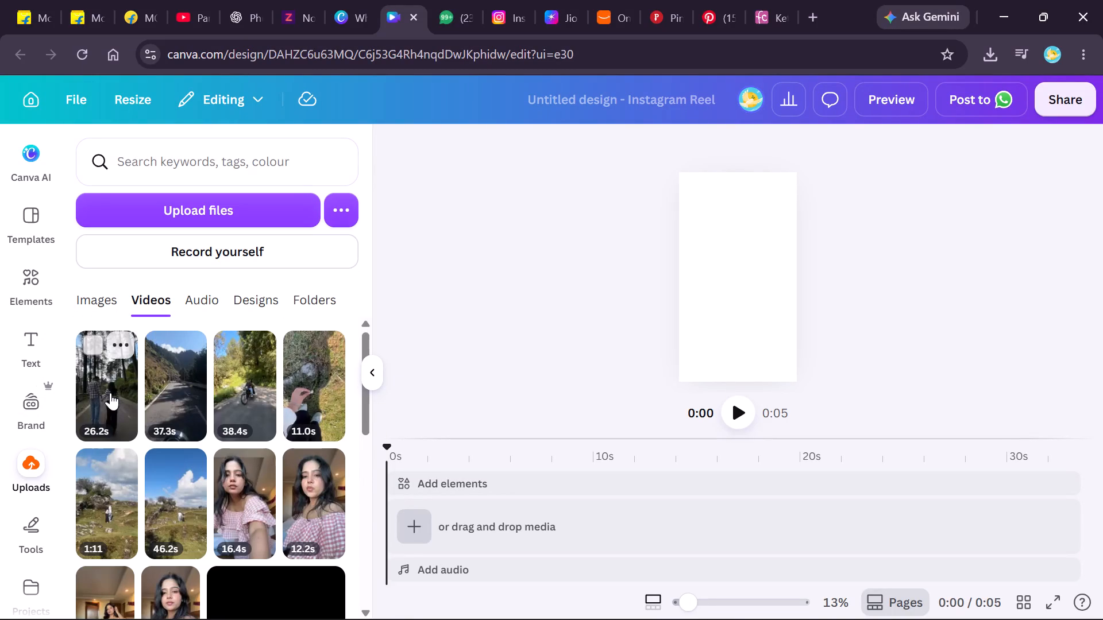
{"action": "left_click_drag", "start_coordinate": [108, 393], "coordinate": [422, 518]}
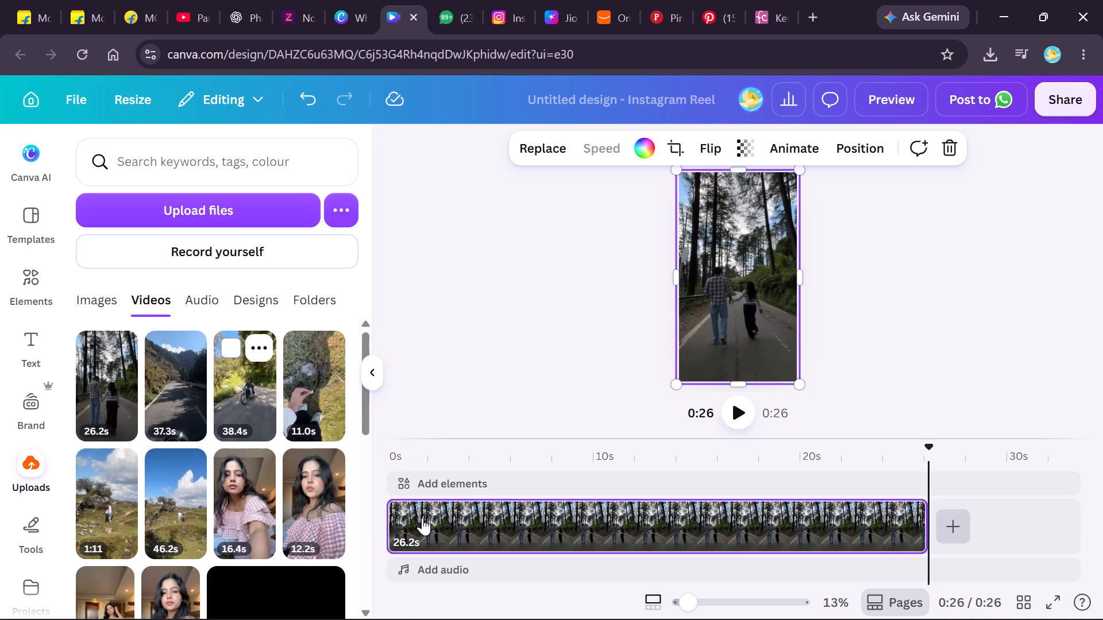
Play the forest road clip from about 1.3s to review it, and set the playhead at 7.0s.
{"action": "left_click", "coordinate": [415, 502]}
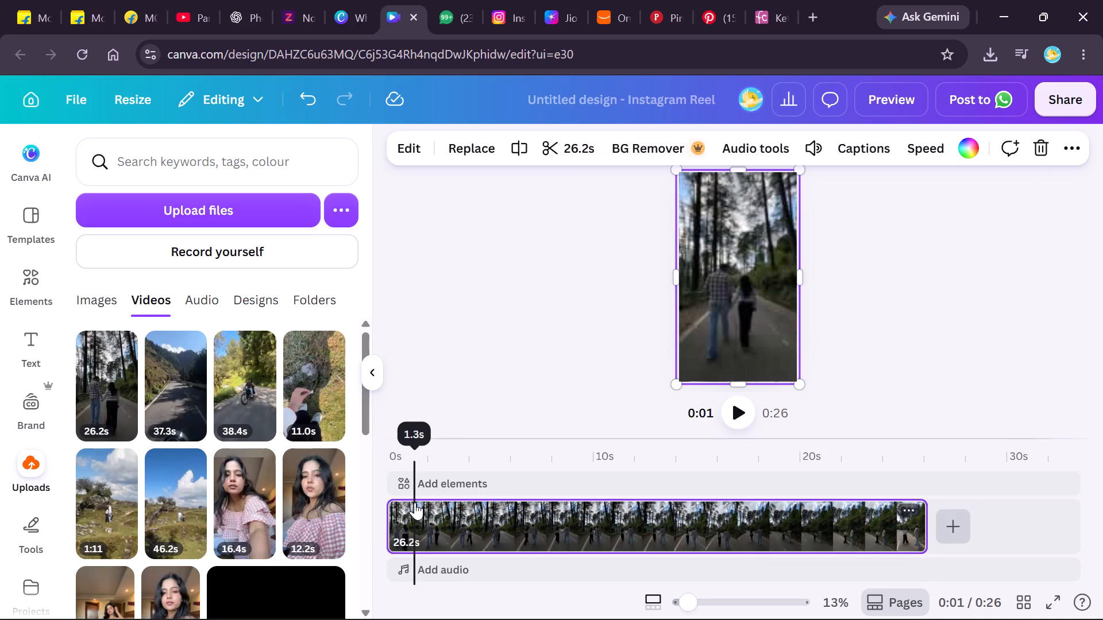
{"action": "left_click", "coordinate": [734, 412]}
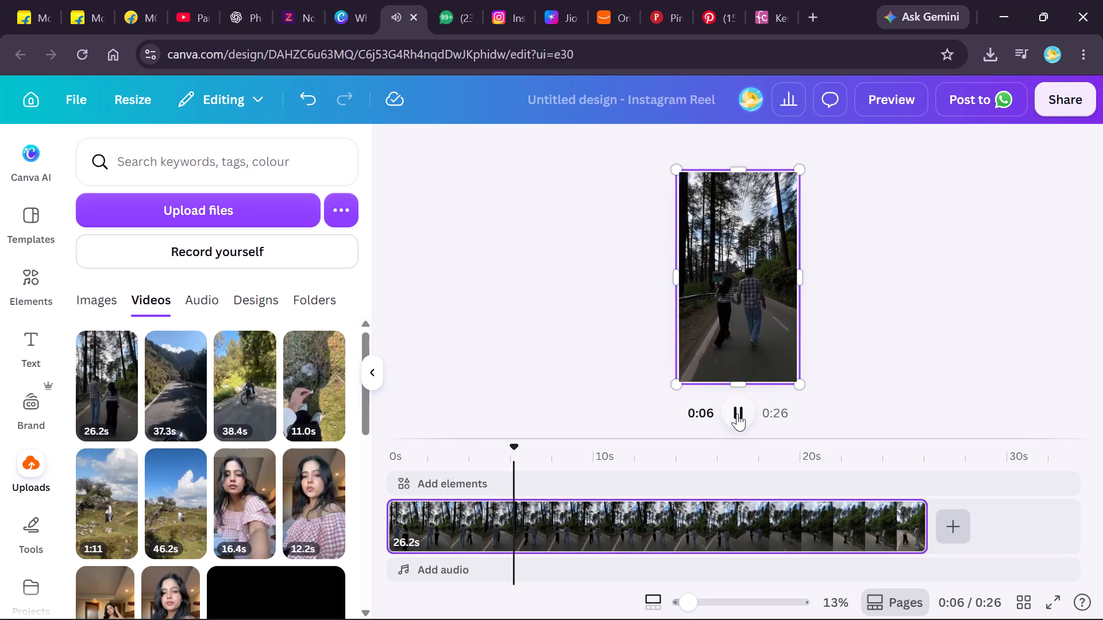
{"action": "left_click", "coordinate": [737, 413]}
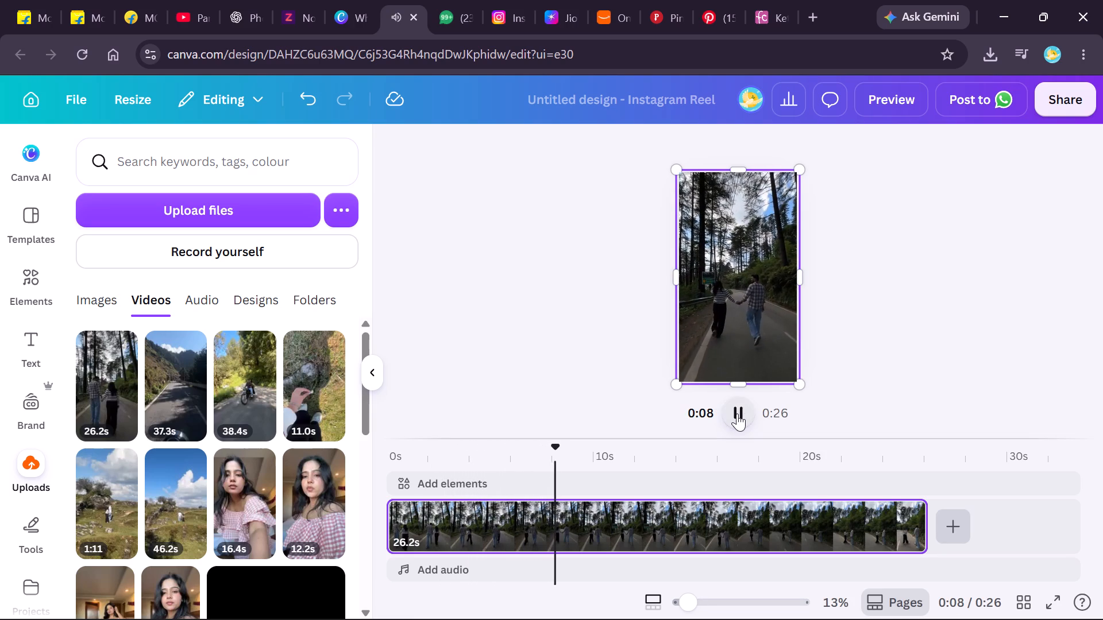
{"action": "left_click", "coordinate": [533, 483]}
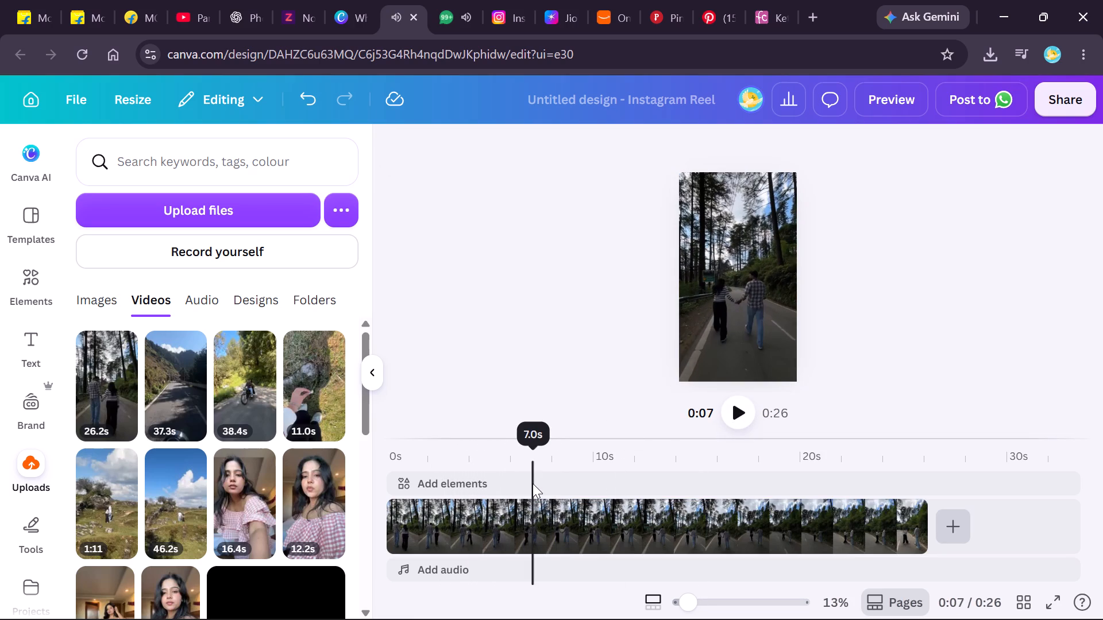
Split the forest-road video at about 5.5 s and delete the opening section before the cut.
{"action": "left_click", "coordinate": [504, 488]}
{"action": "left_click", "coordinate": [504, 488]}
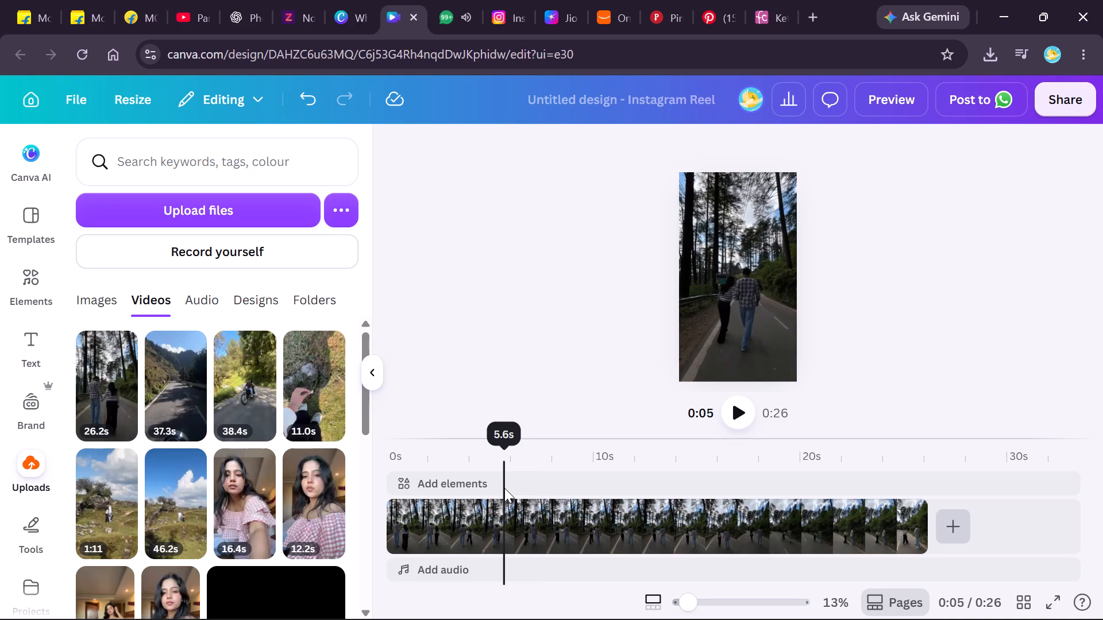
{"action": "left_click", "coordinate": [475, 495]}
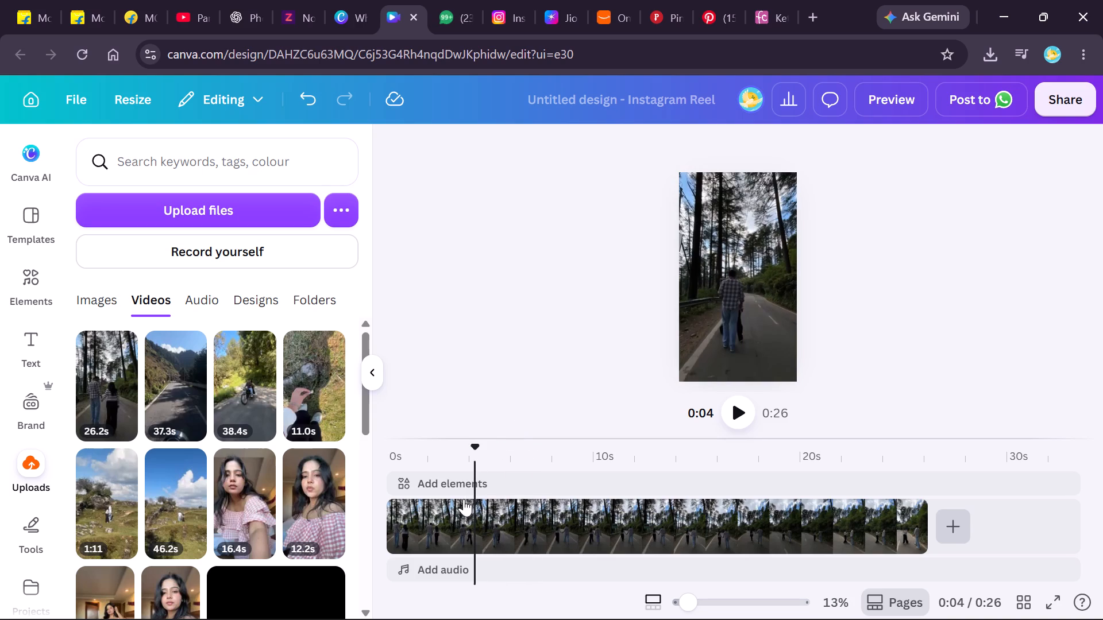
{"action": "left_click", "coordinate": [460, 499]}
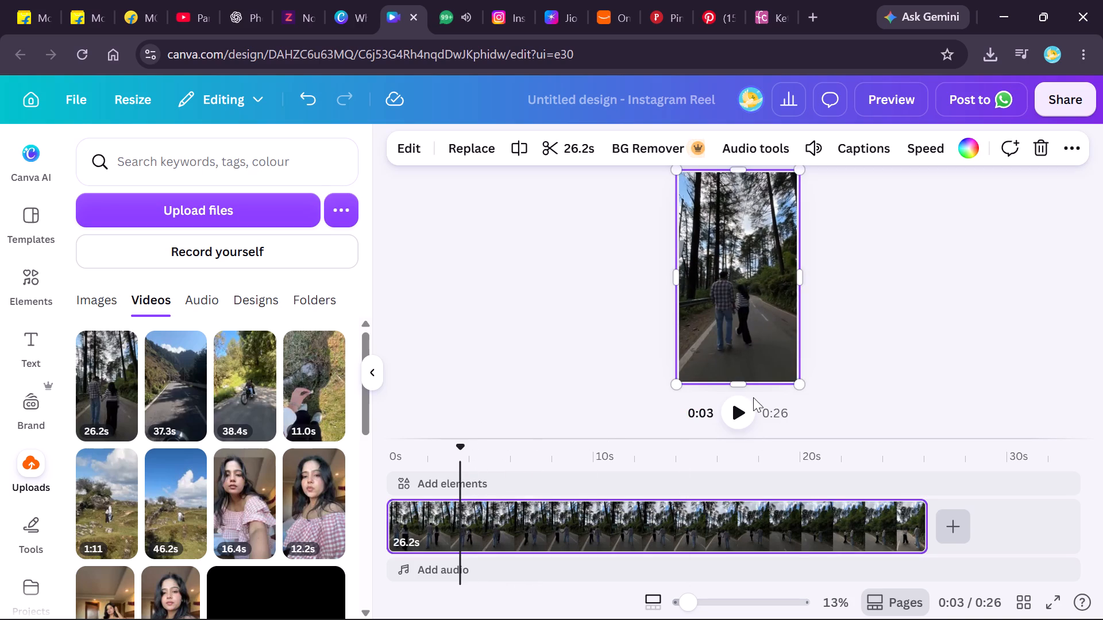
{"action": "left_click", "coordinate": [738, 409]}
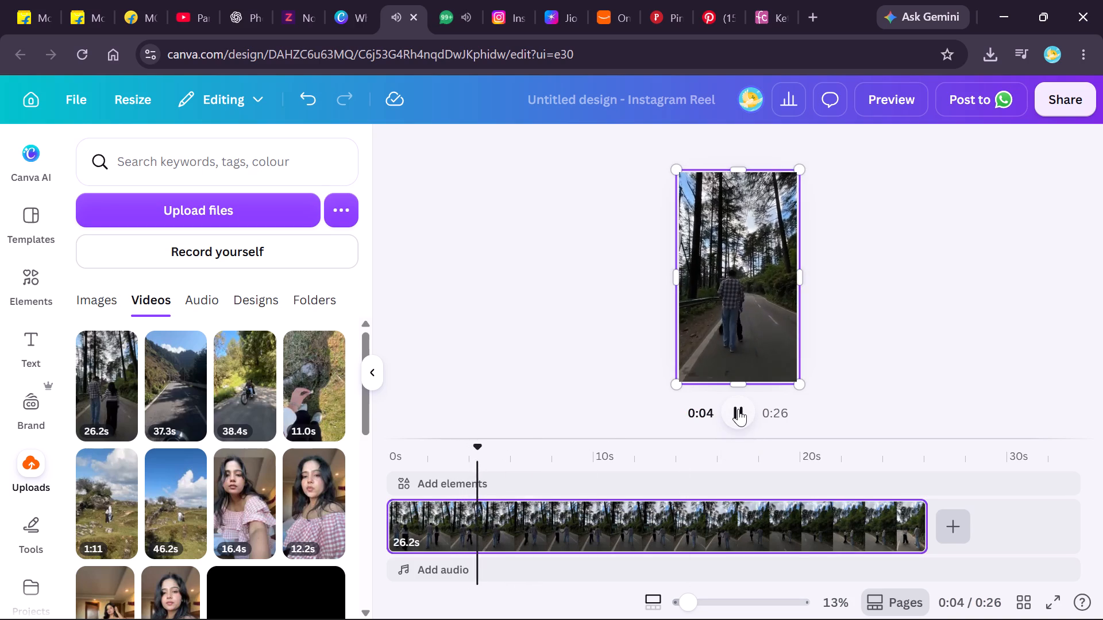
{"action": "left_click", "coordinate": [738, 409]}
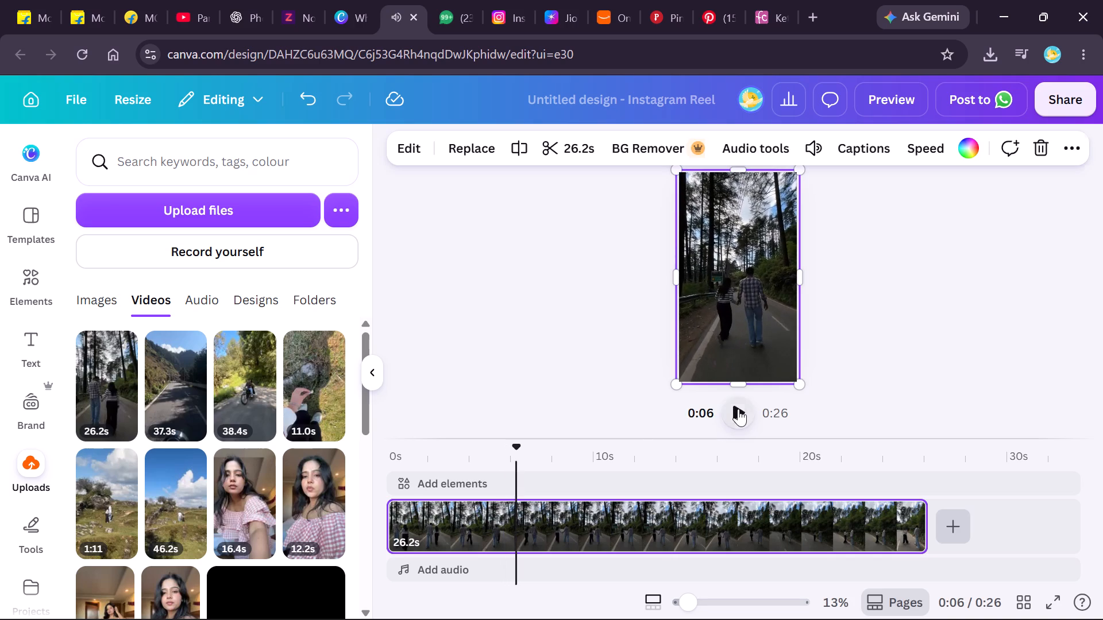
{"action": "left_click", "coordinate": [503, 490]}
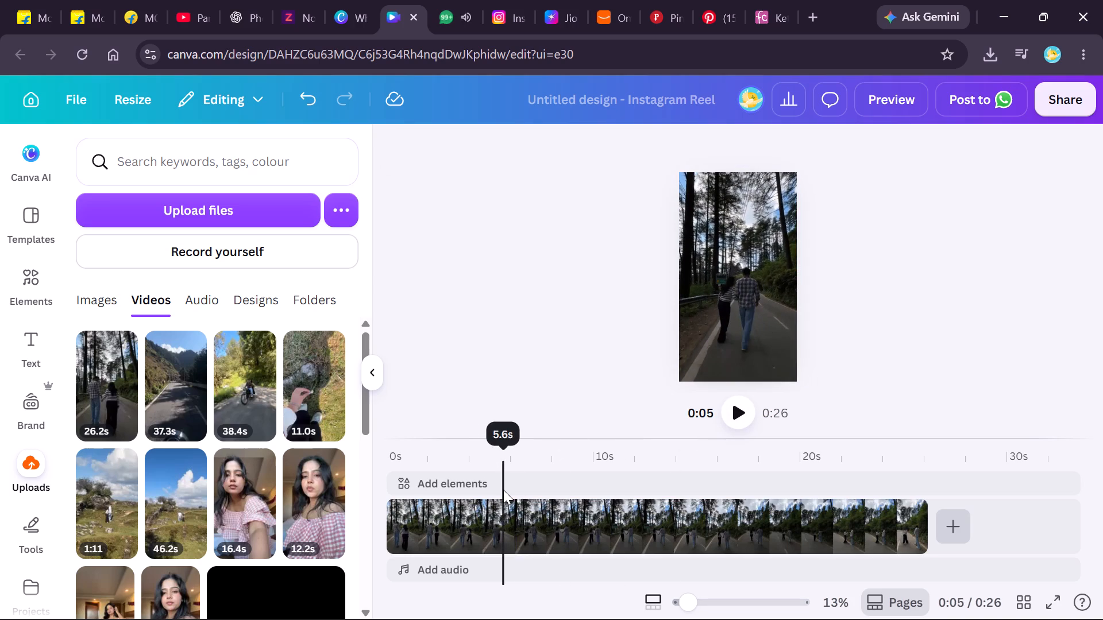
{"action": "left_click", "coordinate": [502, 505]}
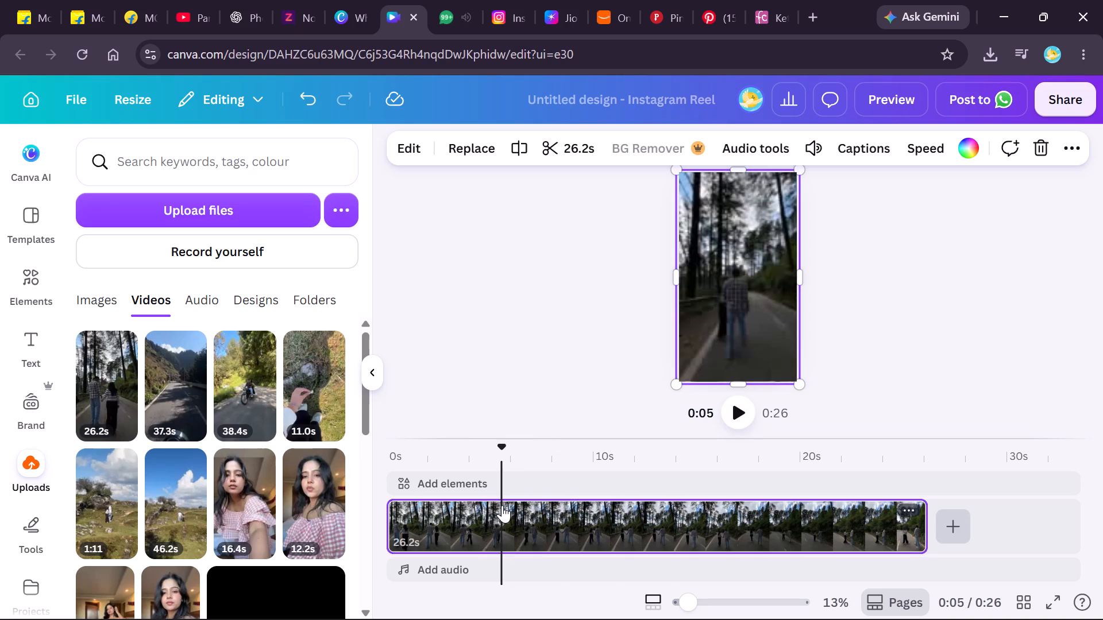
{"action": "left_click", "coordinate": [515, 141]}
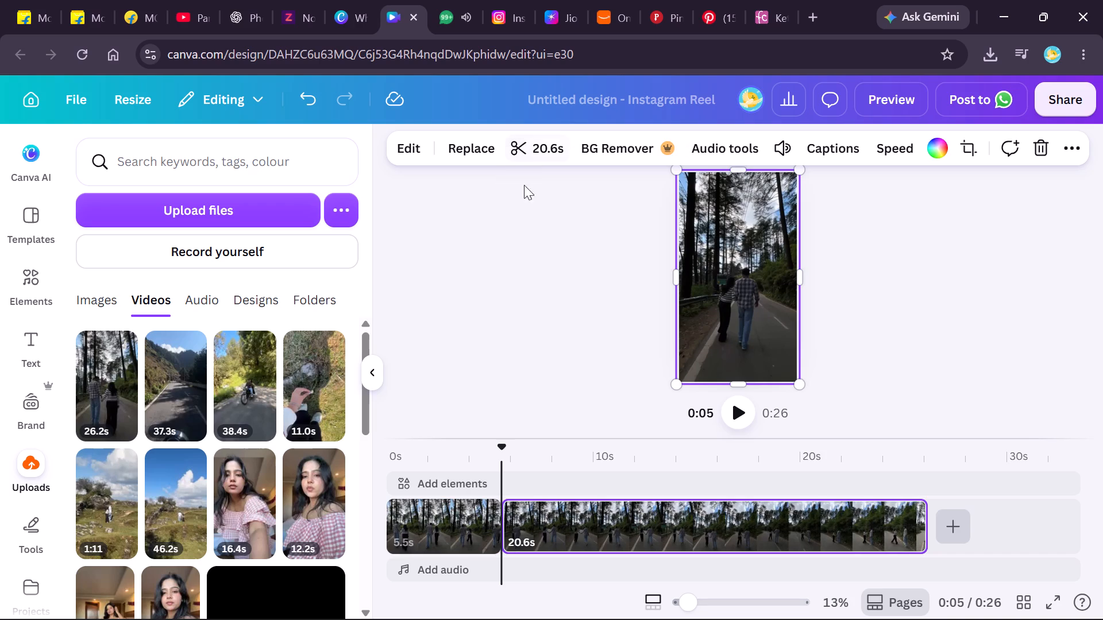
{"action": "left_click", "coordinate": [451, 512]}
{"action": "key", "text": "Delete"}
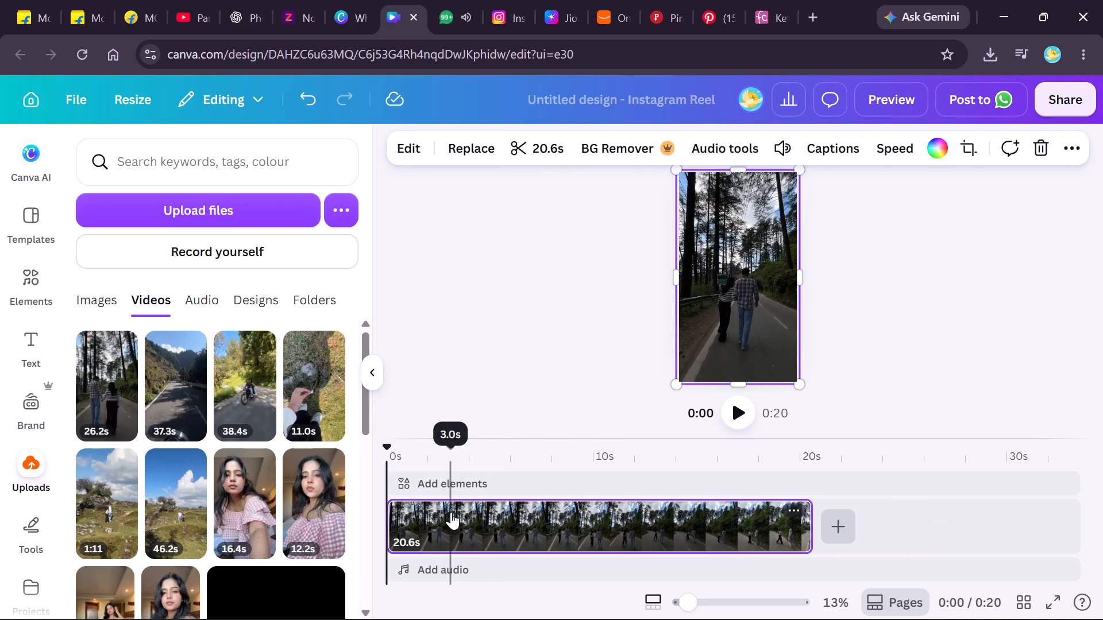
Play the start of the remaining 20.6 s clip briefly and mute its audio.
{"action": "left_click", "coordinate": [731, 401]}
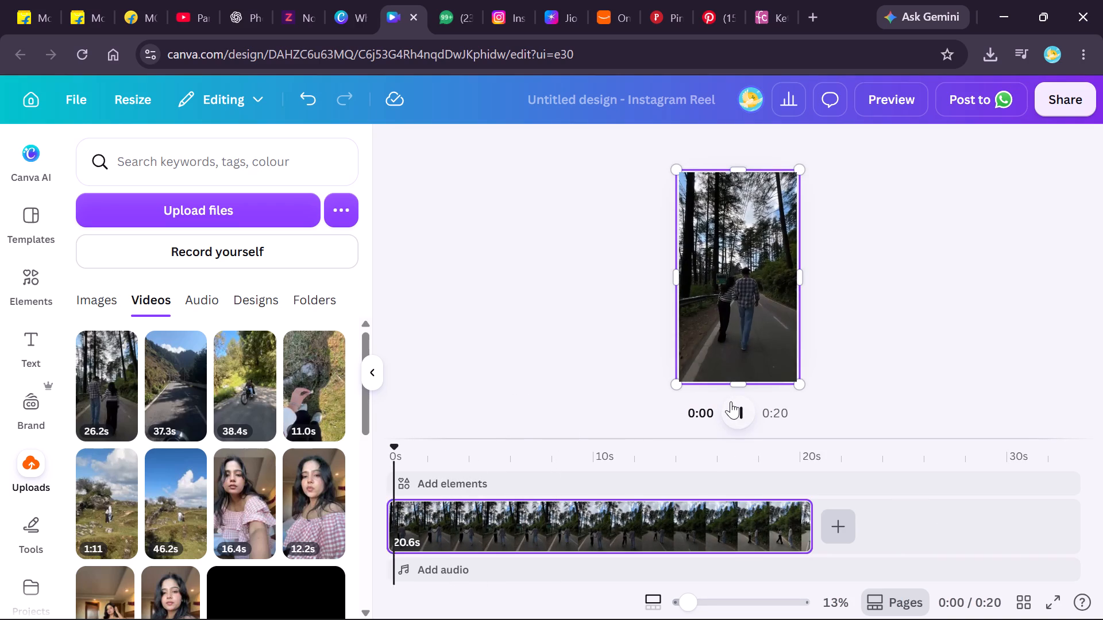
{"action": "left_click", "coordinate": [715, 303]}
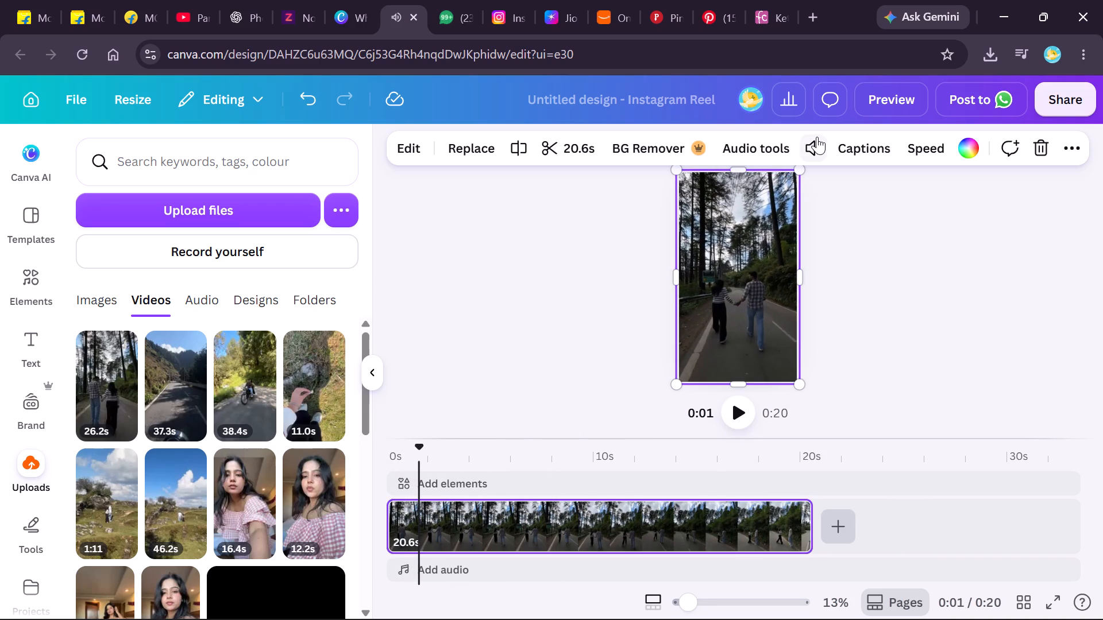
{"action": "left_click", "coordinate": [819, 137]}
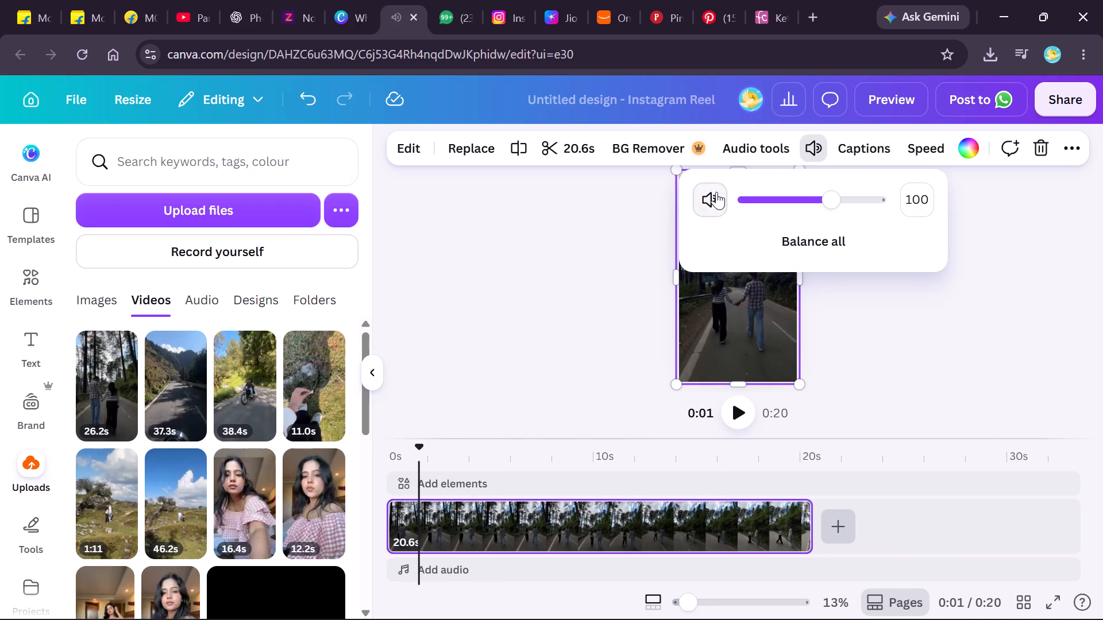
{"action": "left_click", "coordinate": [716, 192]}
Play the forest-road clip in short stretches up to about 13.6 s and split it there.
{"action": "left_click", "coordinate": [739, 418]}
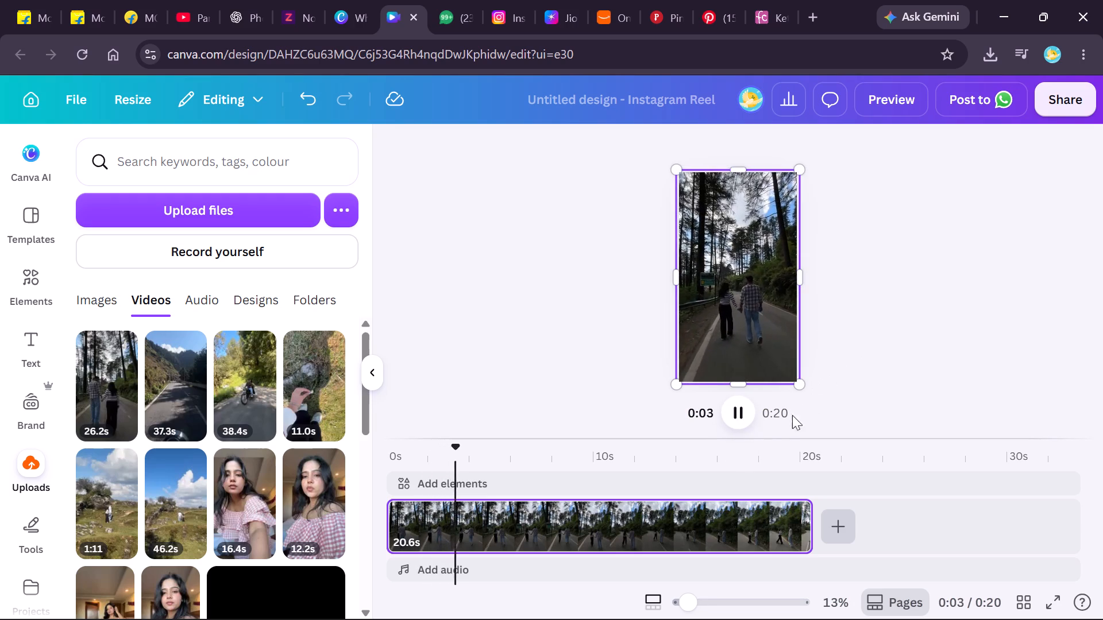
{"action": "left_click", "coordinate": [741, 410]}
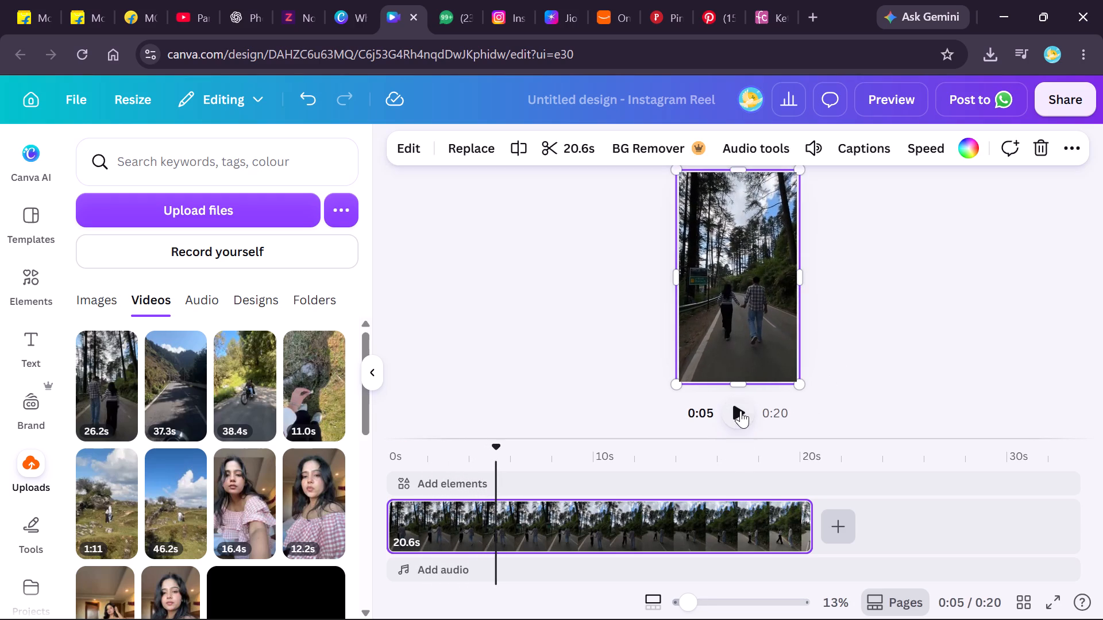
{"action": "left_click", "coordinate": [729, 398]}
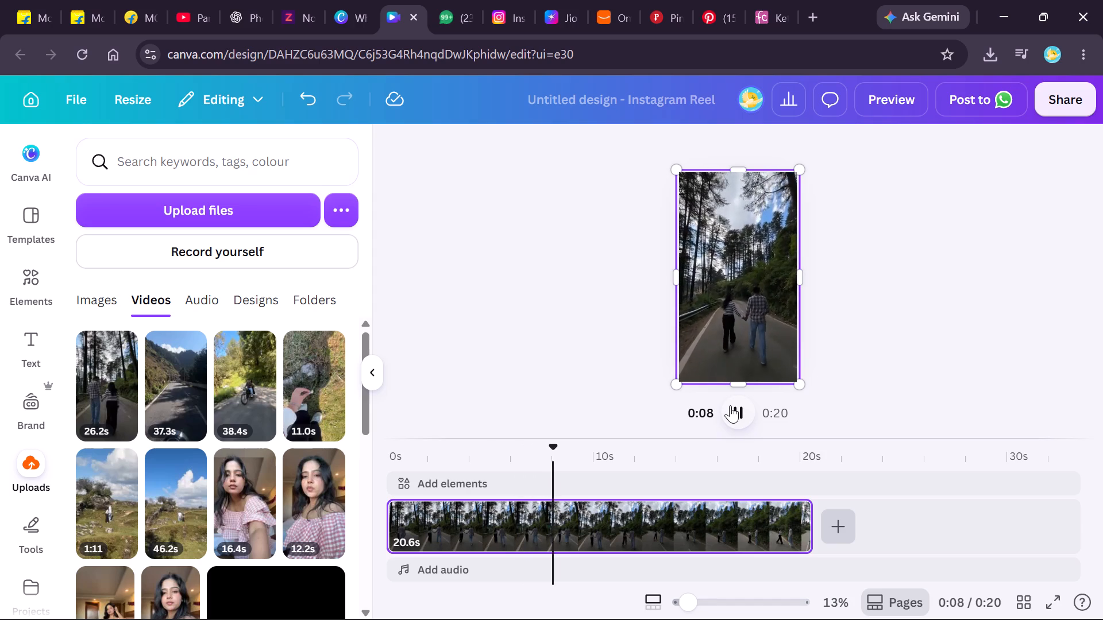
{"action": "left_click", "coordinate": [730, 405]}
{"action": "left_click", "coordinate": [730, 405]}
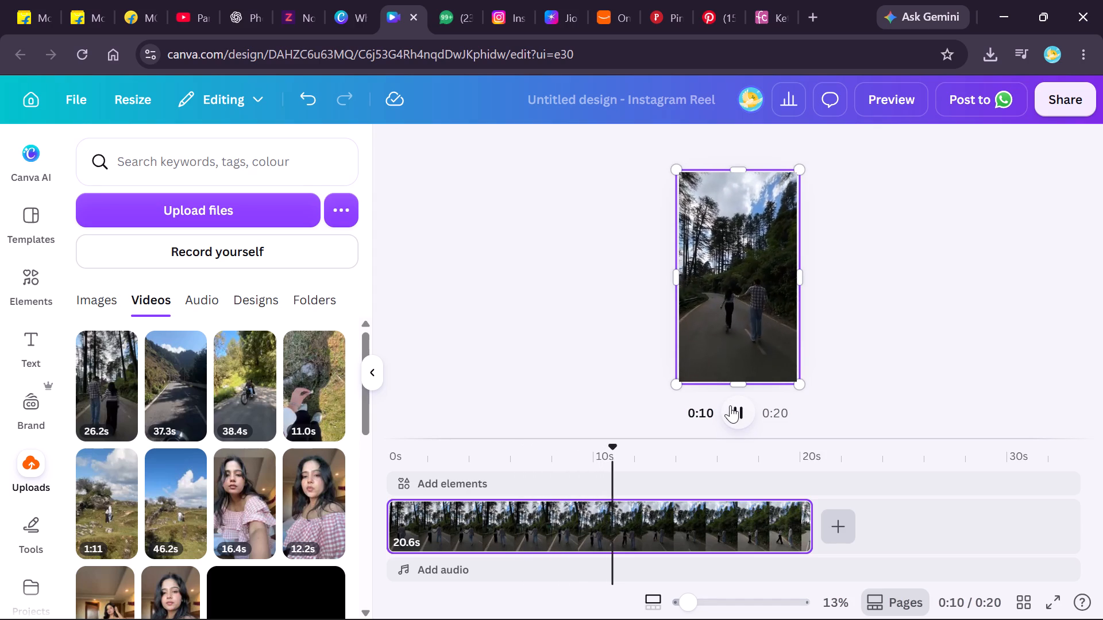
{"action": "left_click", "coordinate": [730, 405]}
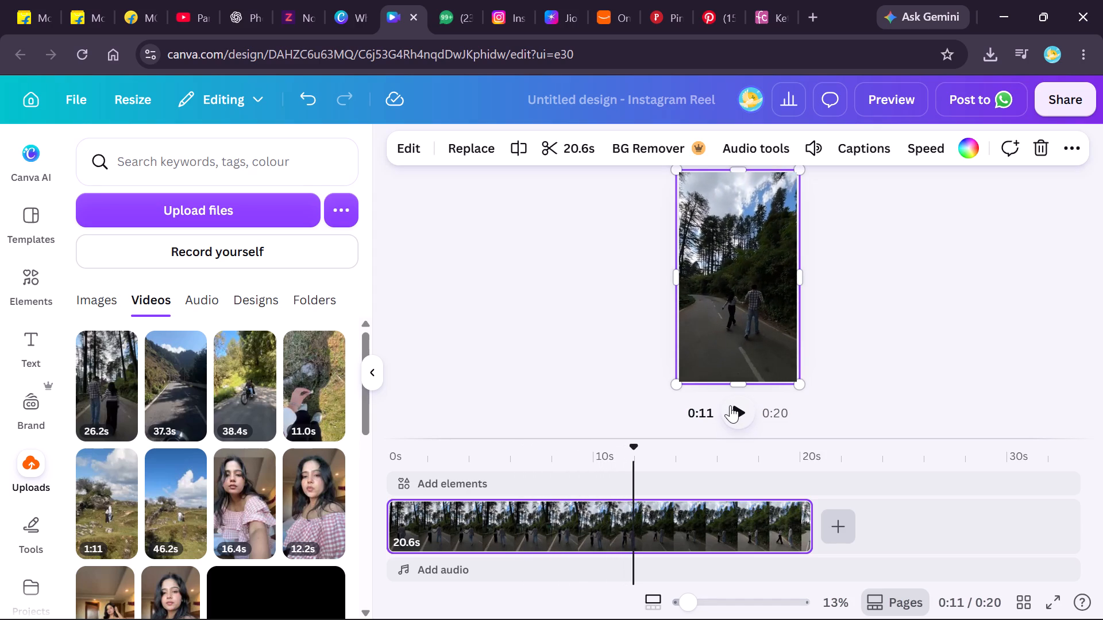
{"action": "left_click", "coordinate": [730, 405]}
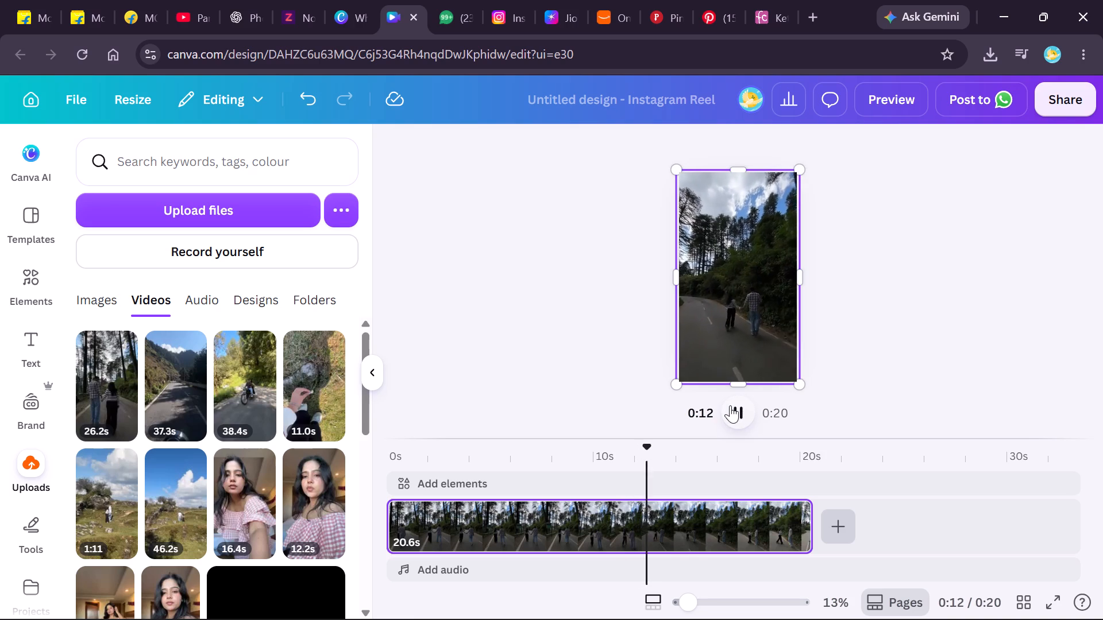
{"action": "left_click", "coordinate": [730, 405]}
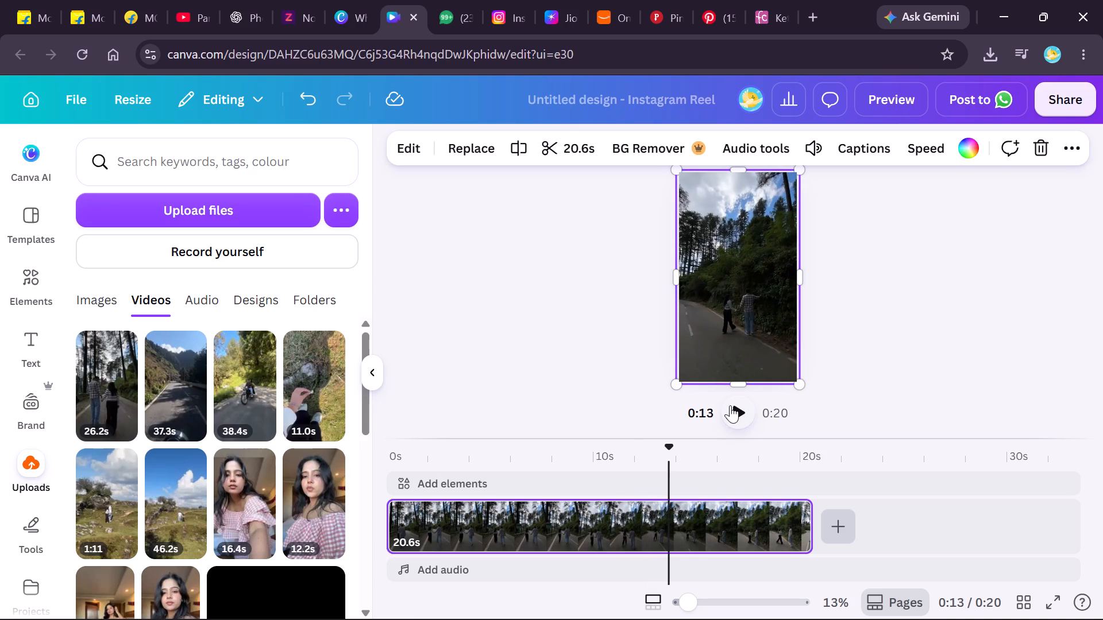
{"action": "left_click", "coordinate": [527, 146]}
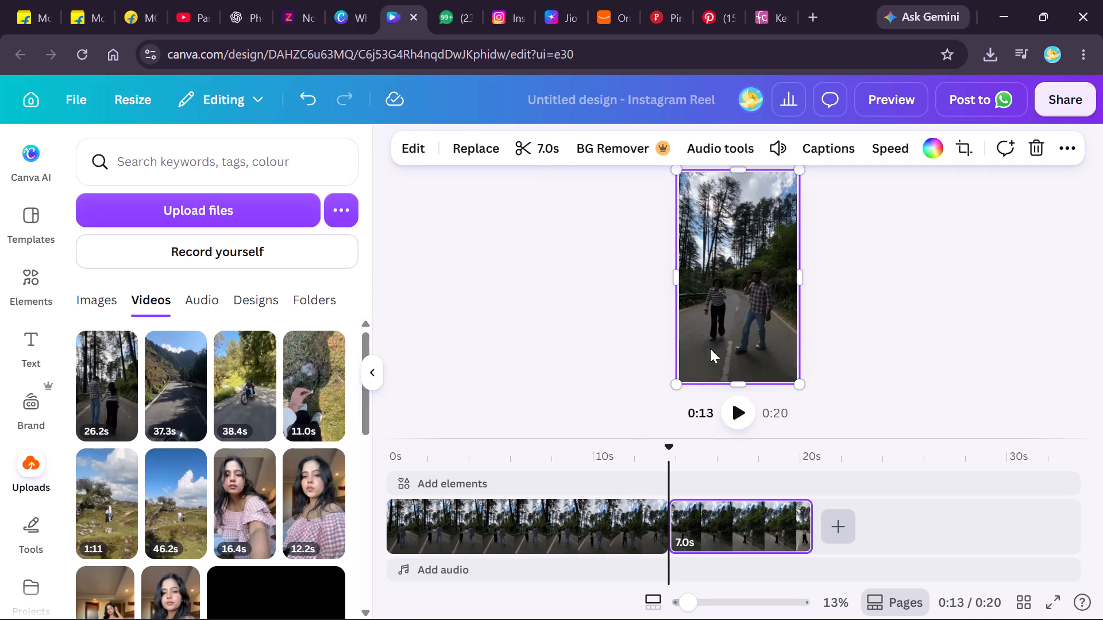
Play on through the section after the cut, splitting it at about 15.5 s, 16.8 s and 17.9 s.
{"action": "left_click", "coordinate": [733, 409]}
{"action": "double_click", "coordinate": [733, 409]}
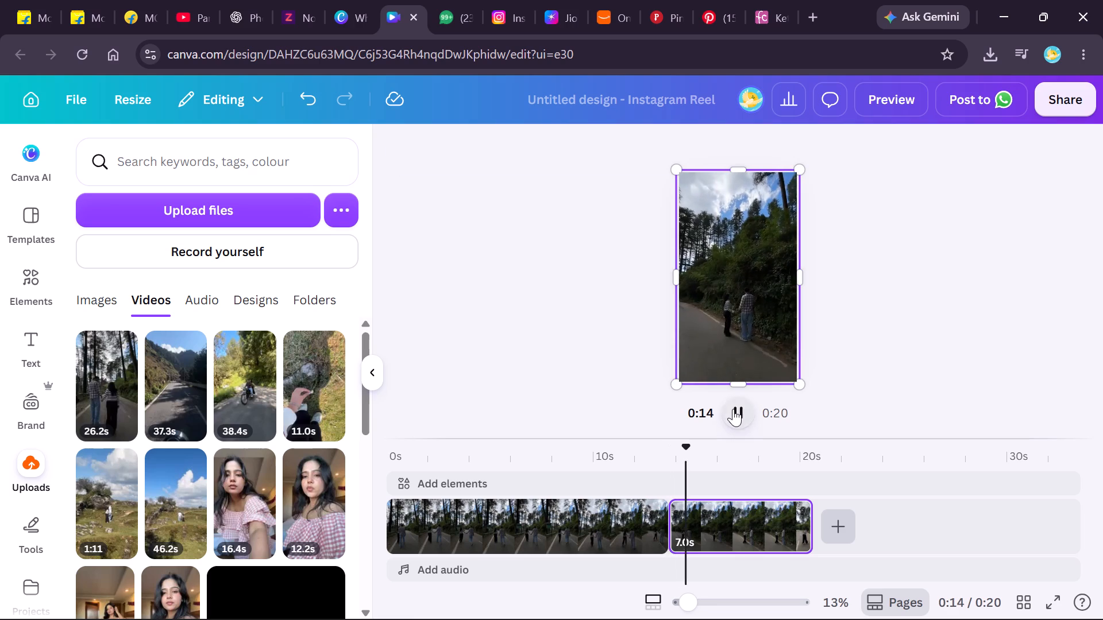
{"action": "left_click", "coordinate": [733, 409]}
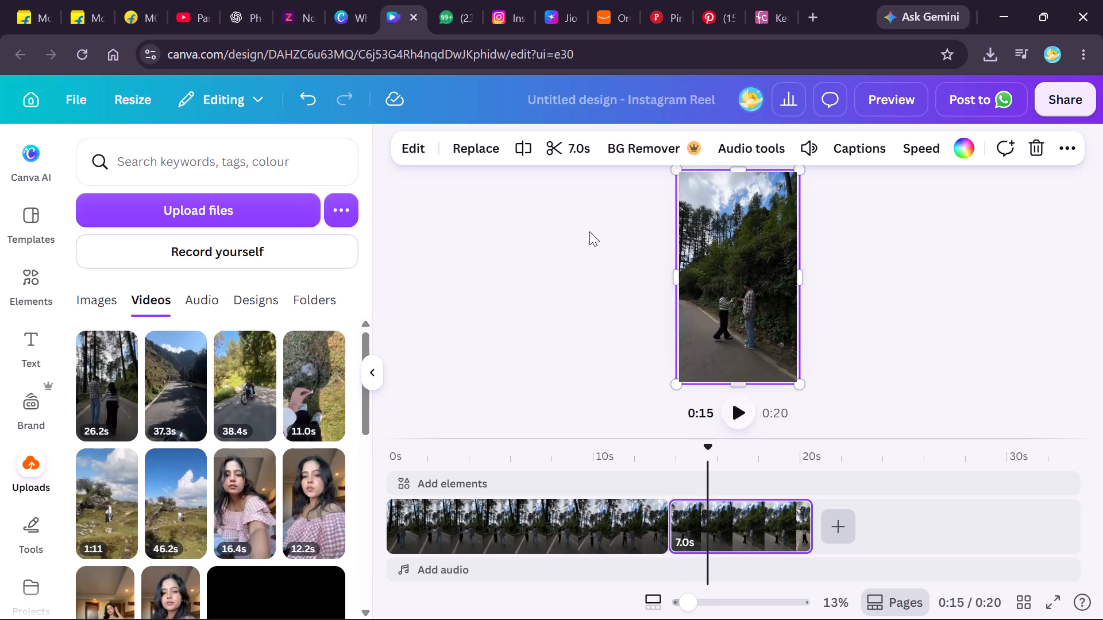
{"action": "left_click", "coordinate": [519, 155]}
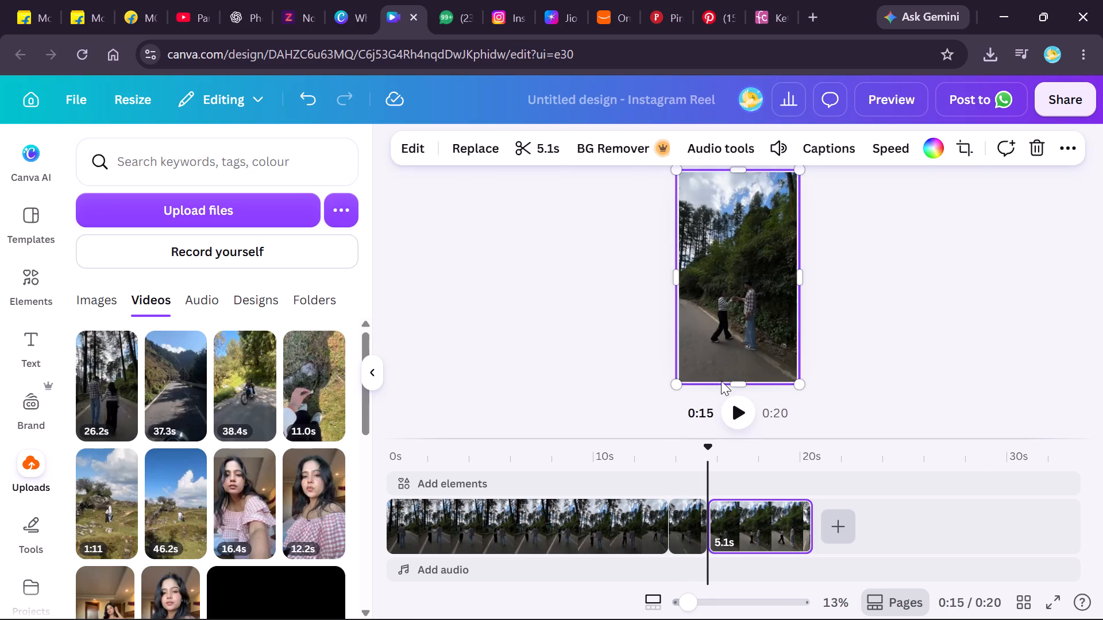
{"action": "left_click", "coordinate": [736, 401]}
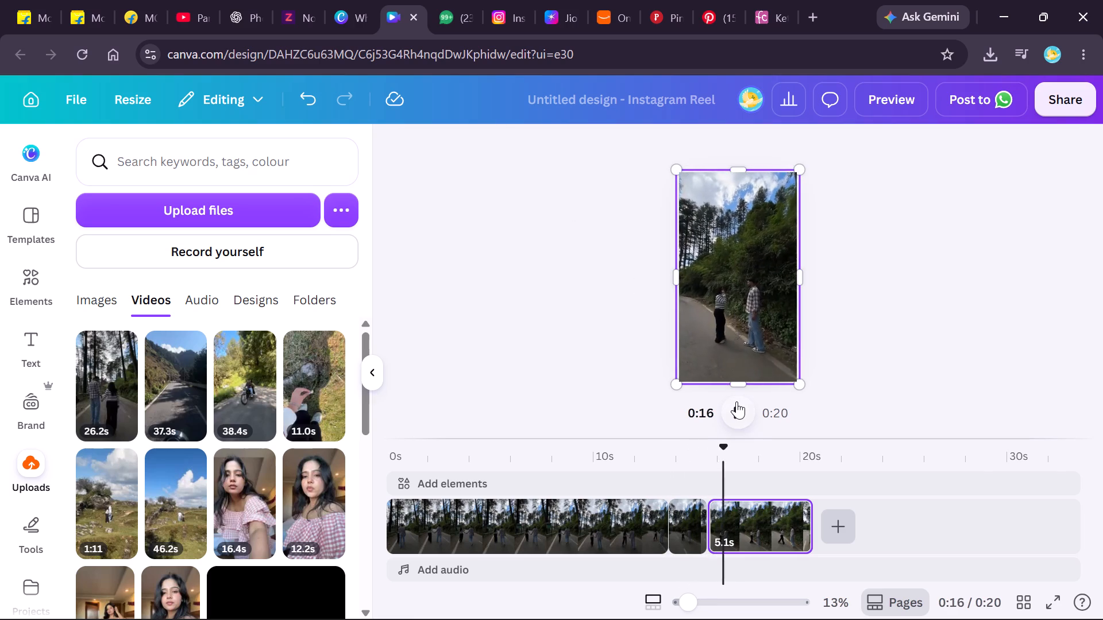
{"action": "left_click", "coordinate": [736, 401]}
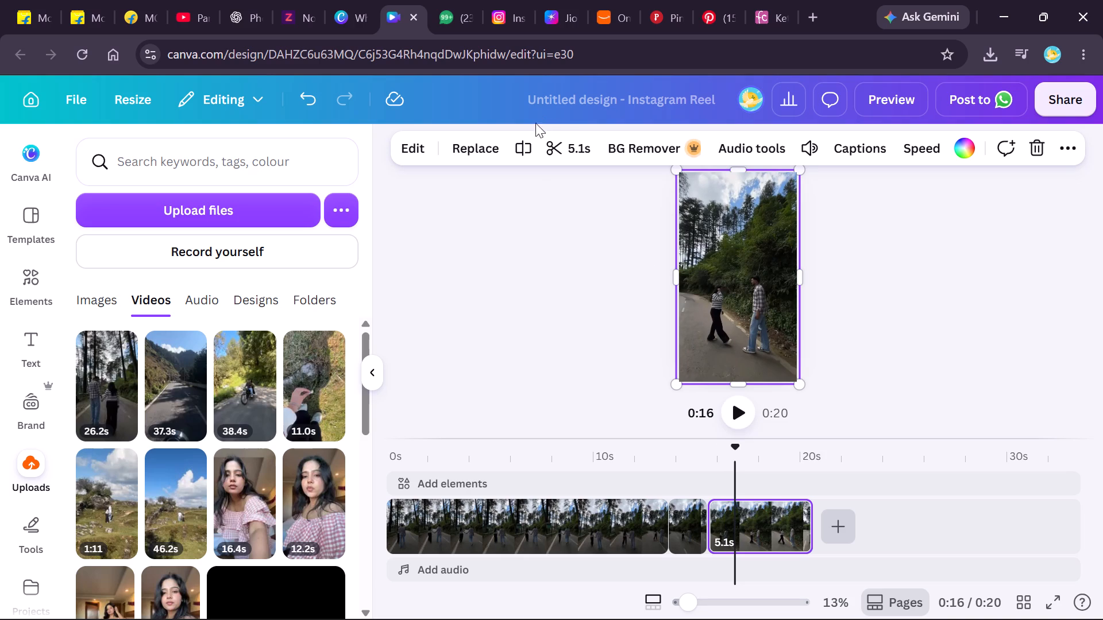
{"action": "left_click", "coordinate": [526, 137]}
{"action": "left_click", "coordinate": [736, 406]}
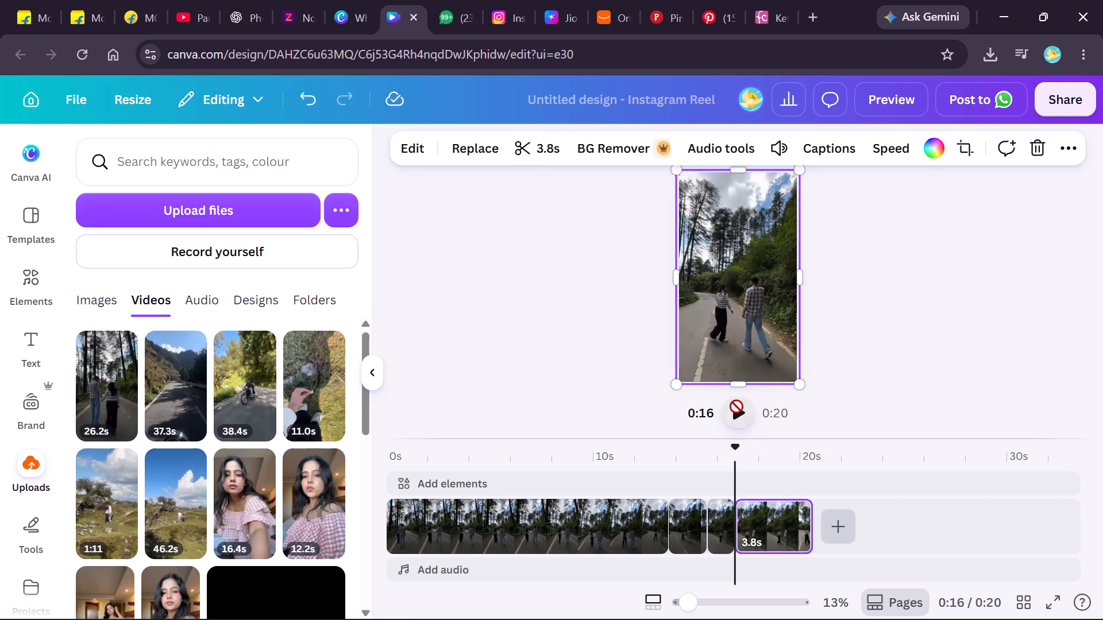
{"action": "left_click", "coordinate": [736, 406]}
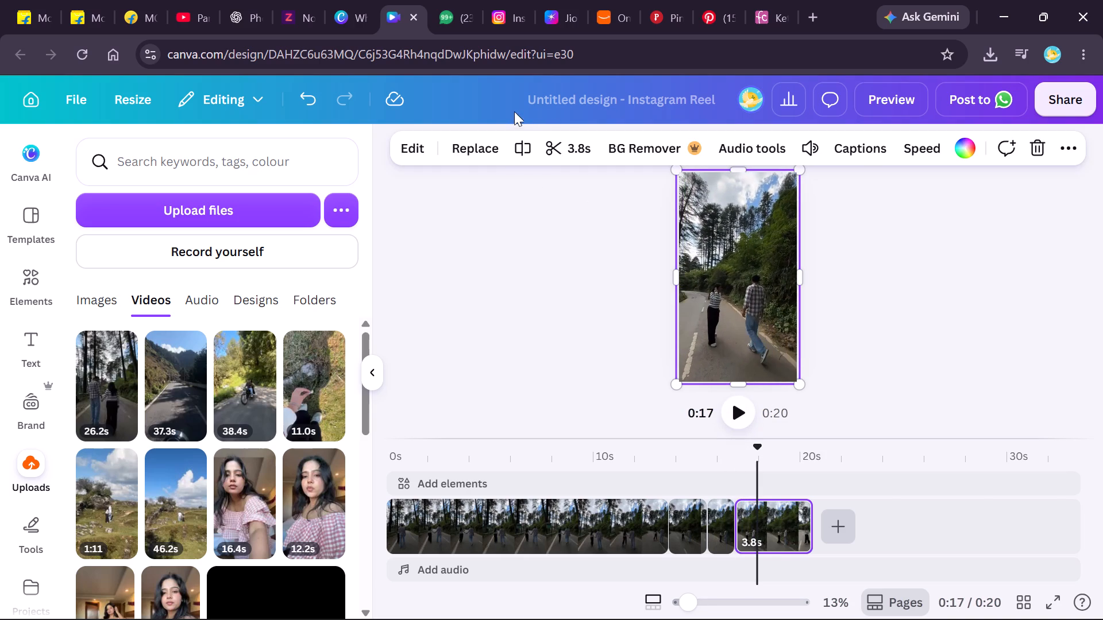
{"action": "left_click", "coordinate": [512, 143]}
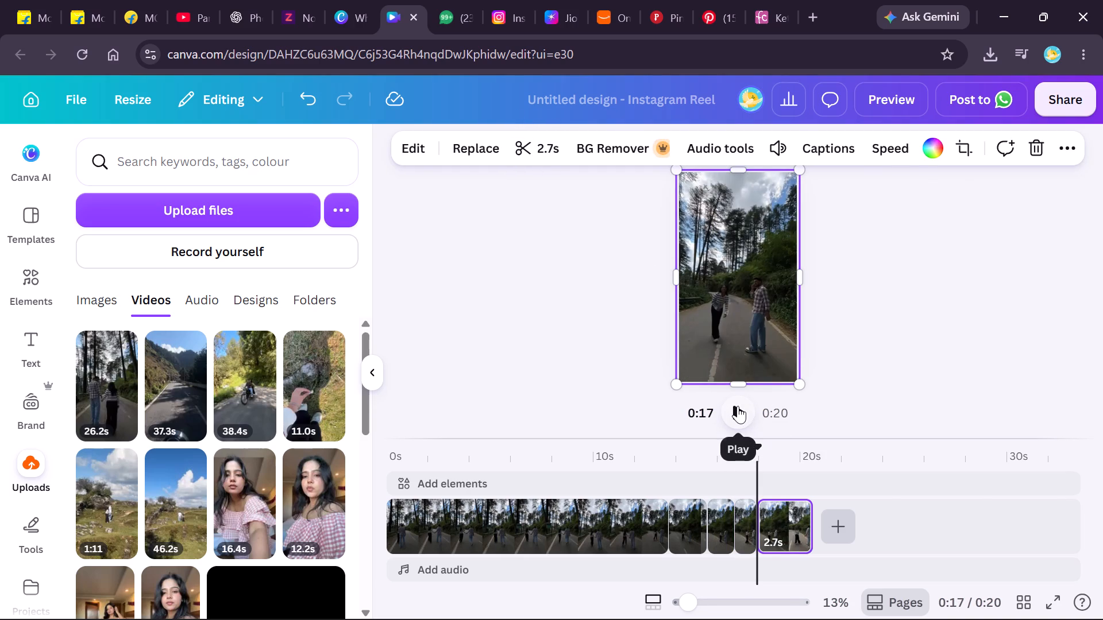
Replay the final 2.7 s section to find the cut point and split it at about 18.6 s.
{"action": "left_click", "coordinate": [738, 406]}
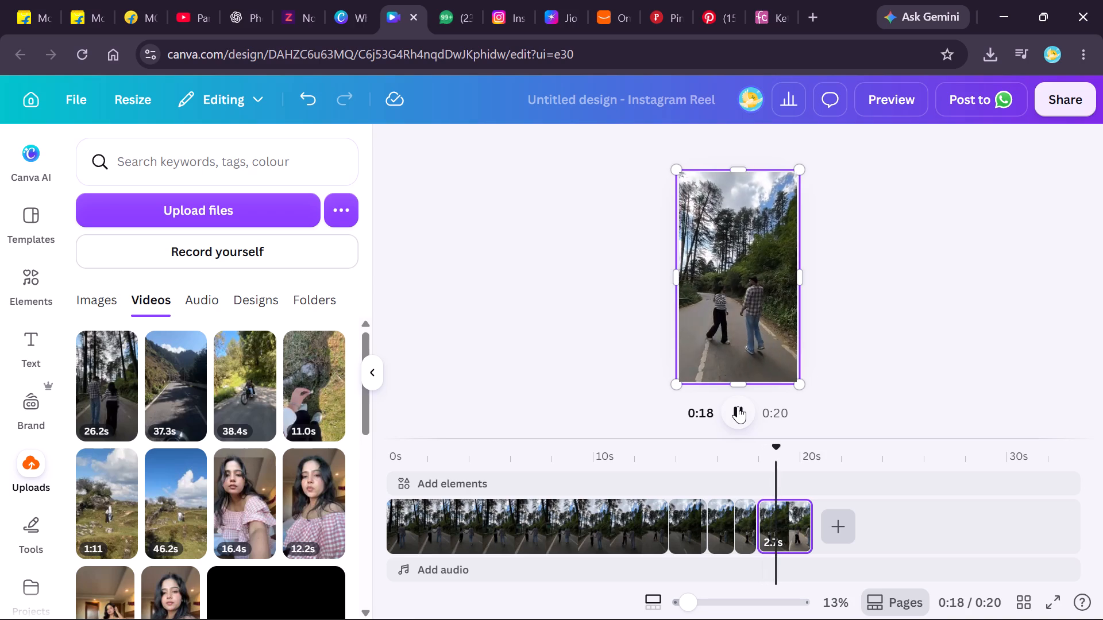
{"action": "left_click", "coordinate": [738, 406]}
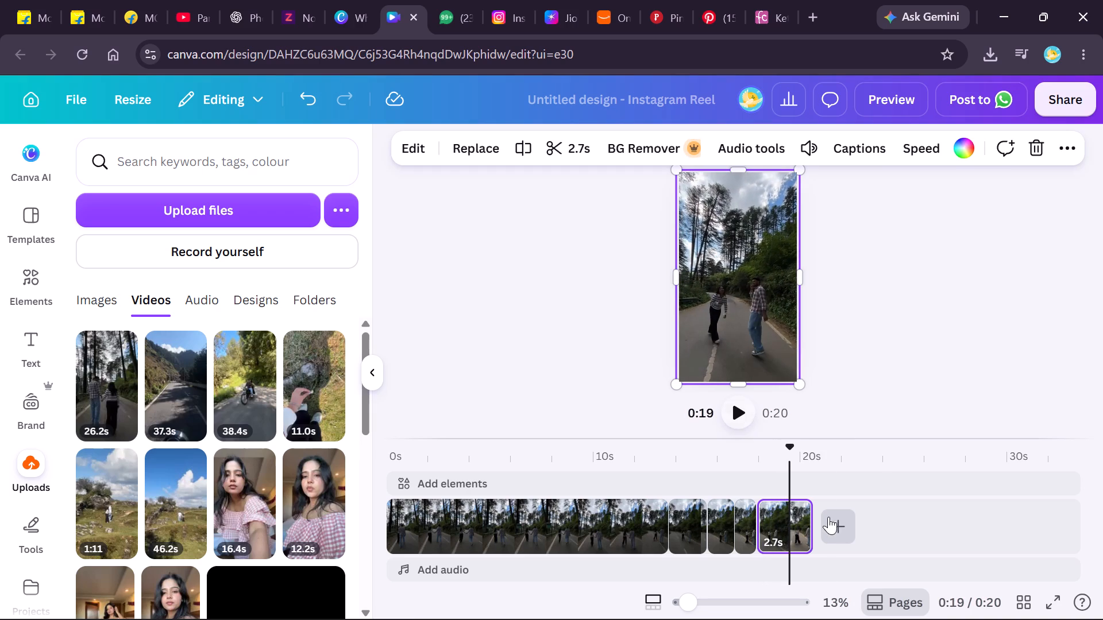
{"action": "left_click", "coordinate": [788, 446]}
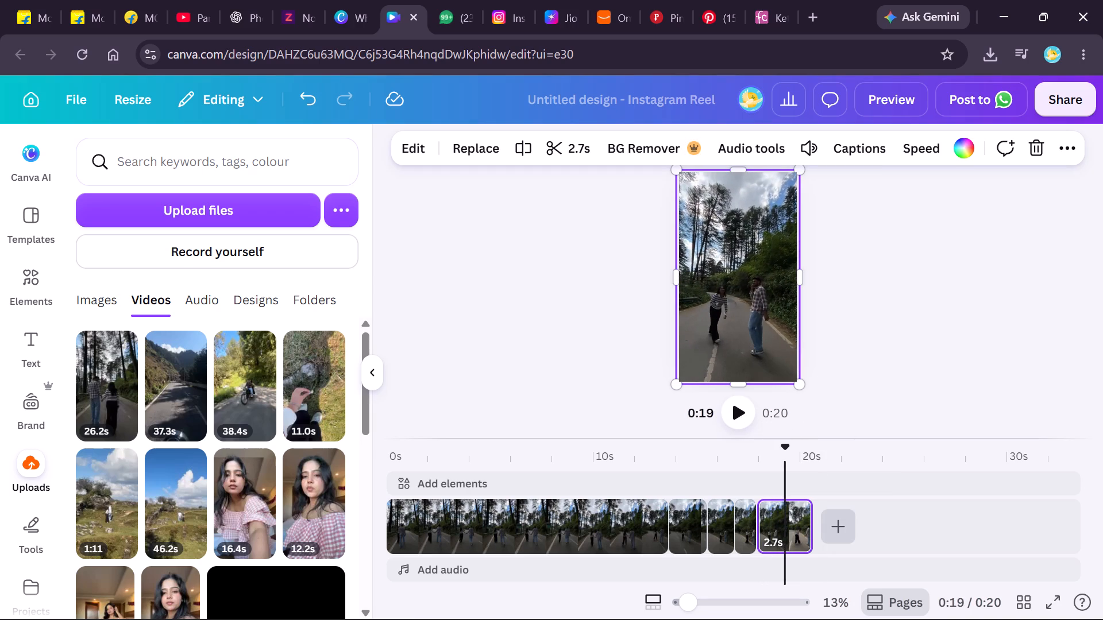
{"action": "double_click", "coordinate": [747, 411]}
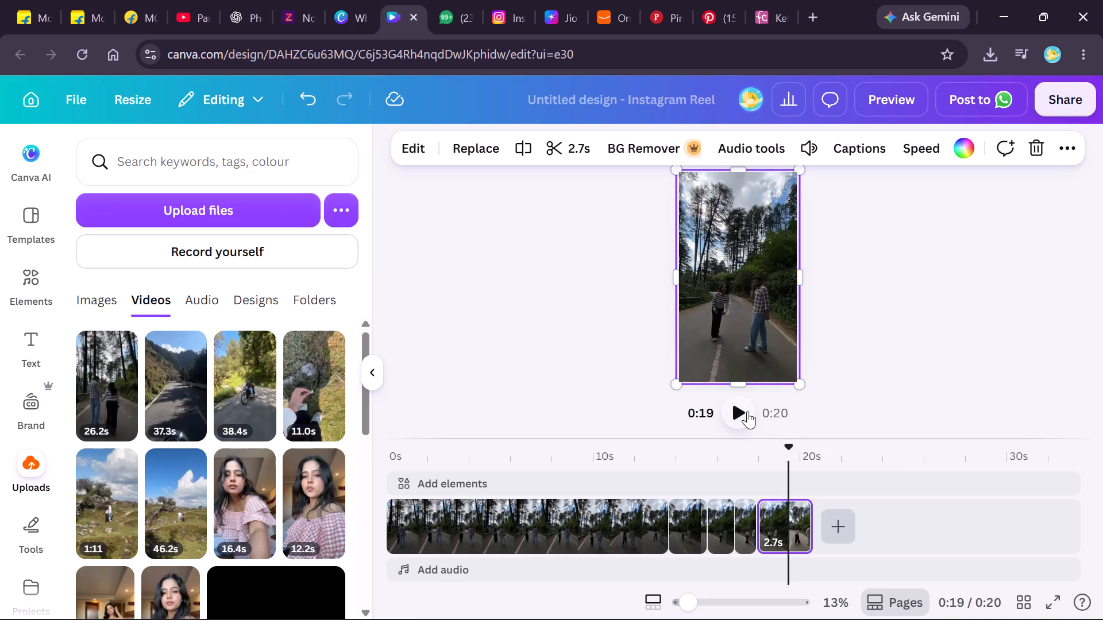
{"action": "left_click", "coordinate": [747, 411]}
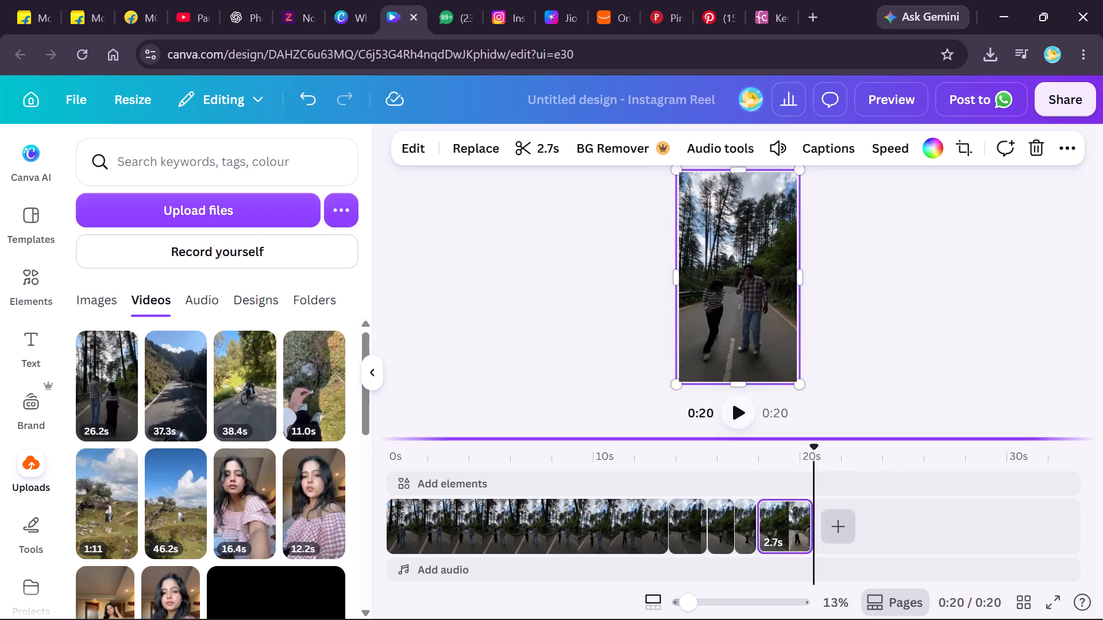
{"action": "left_click", "coordinate": [785, 465]}
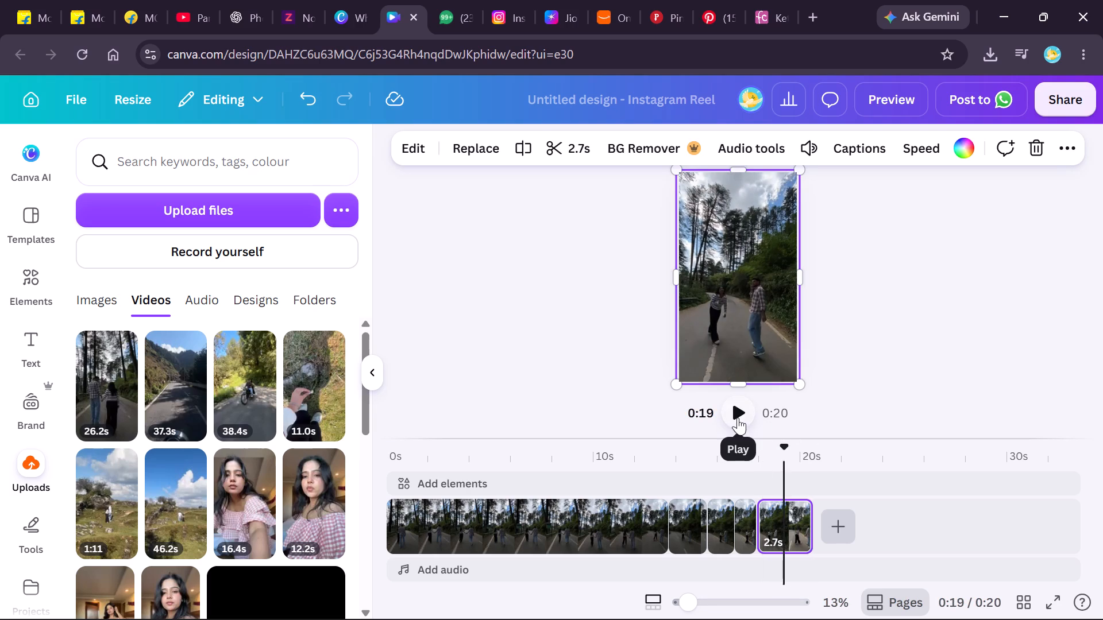
{"action": "left_click", "coordinate": [759, 479]}
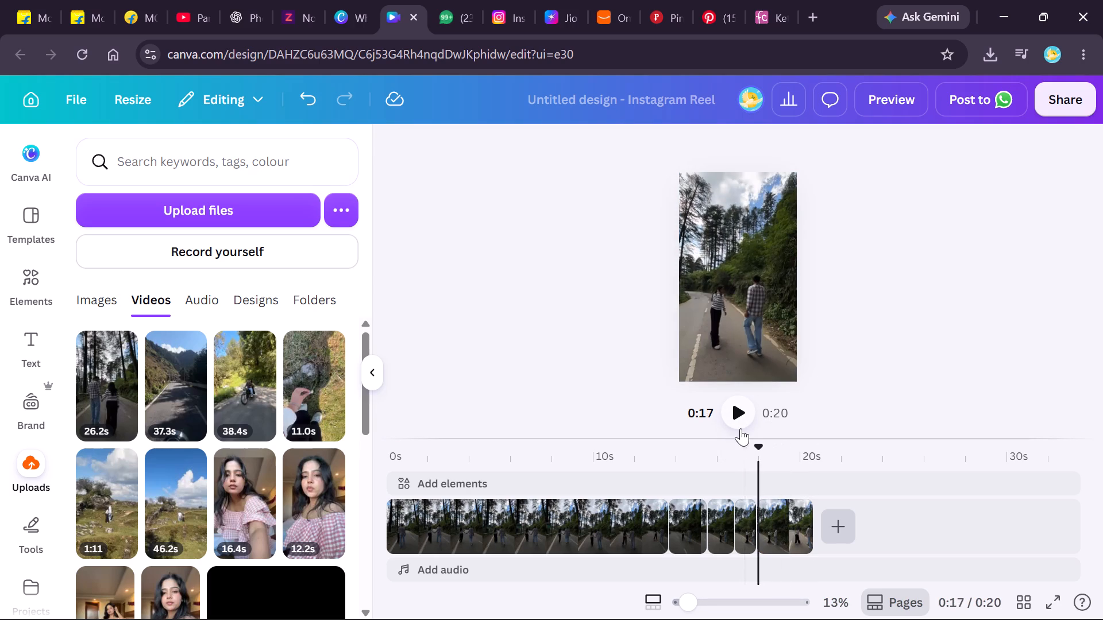
{"action": "left_click", "coordinate": [738, 421]}
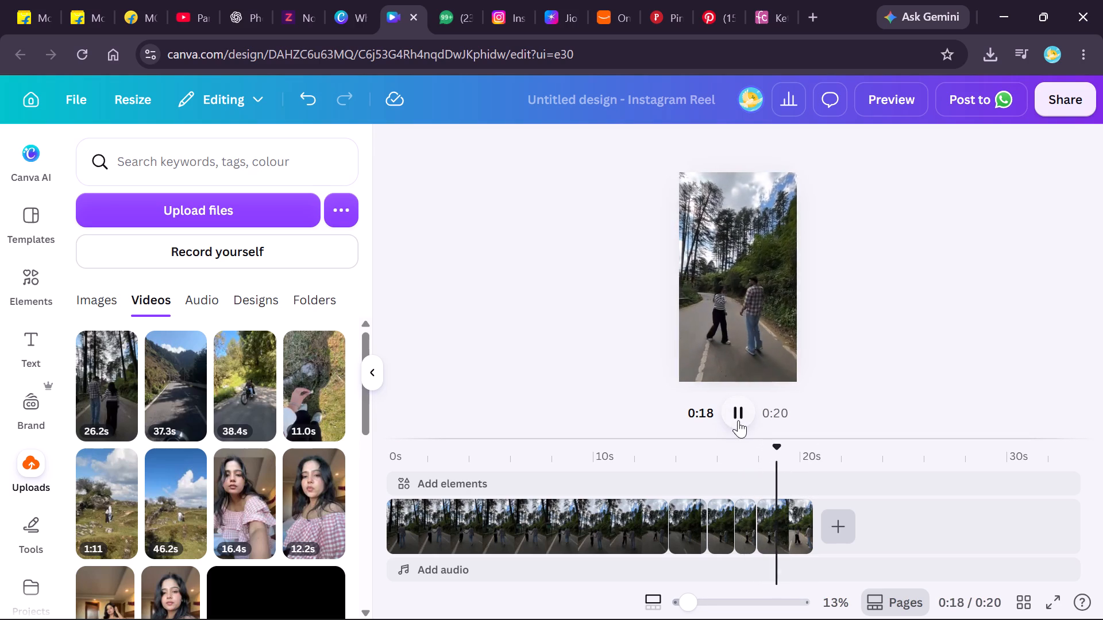
{"action": "left_click", "coordinate": [738, 420]}
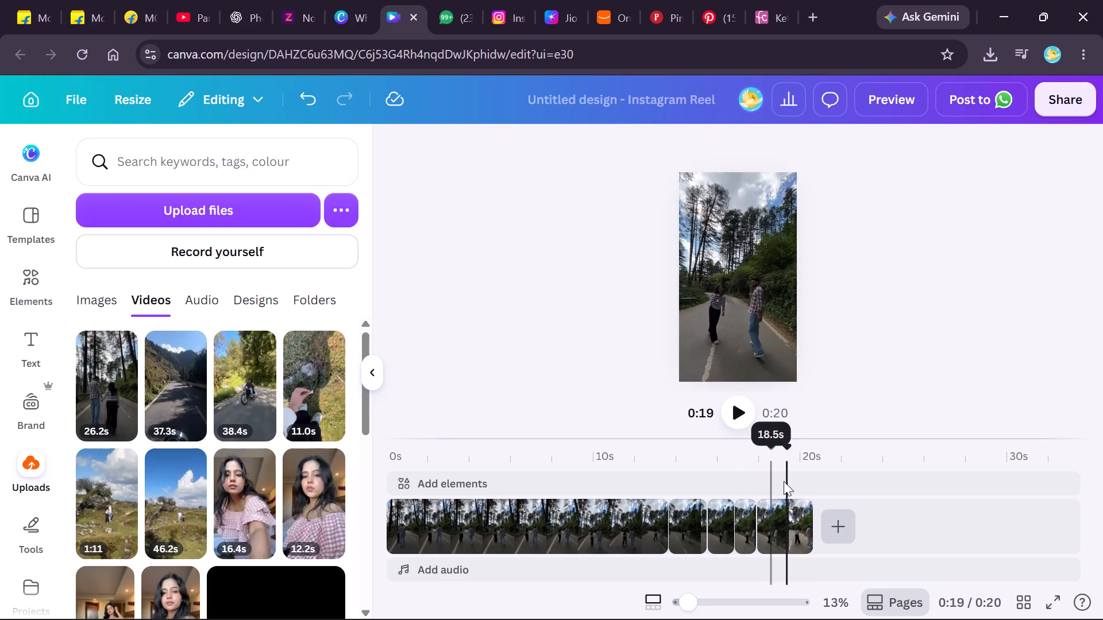
{"action": "left_click", "coordinate": [774, 482]}
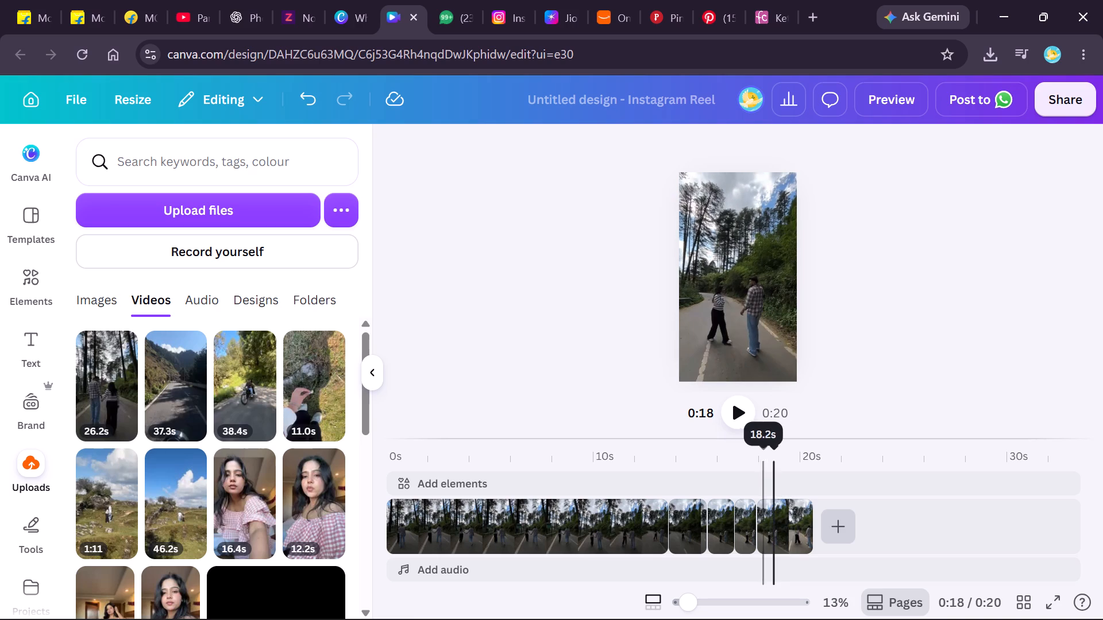
{"action": "left_click", "coordinate": [773, 506]}
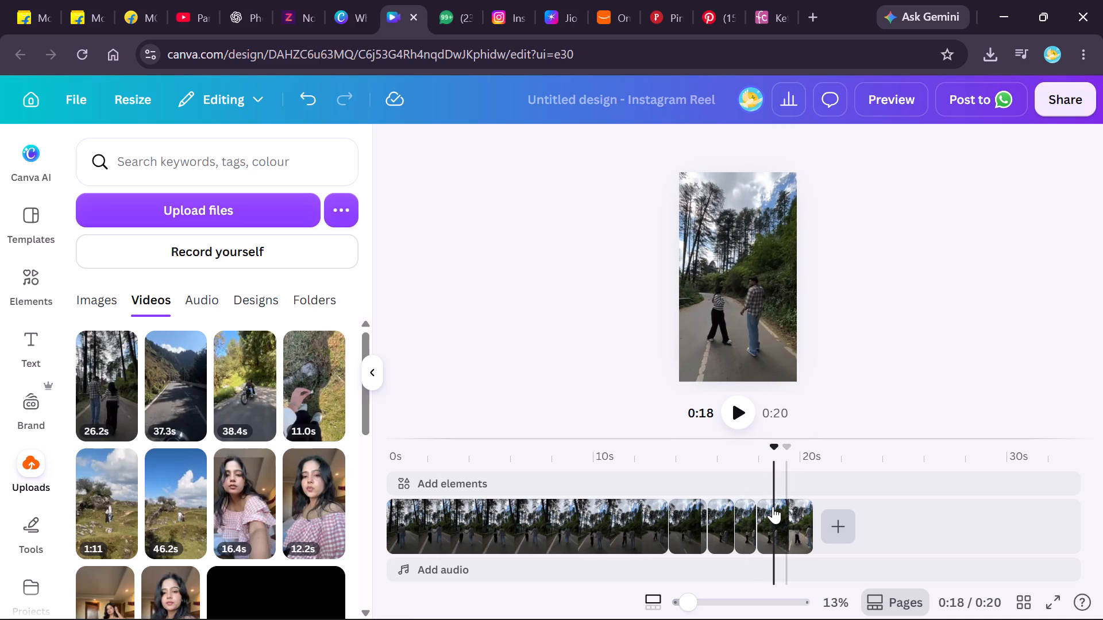
{"action": "left_click", "coordinate": [524, 150]}
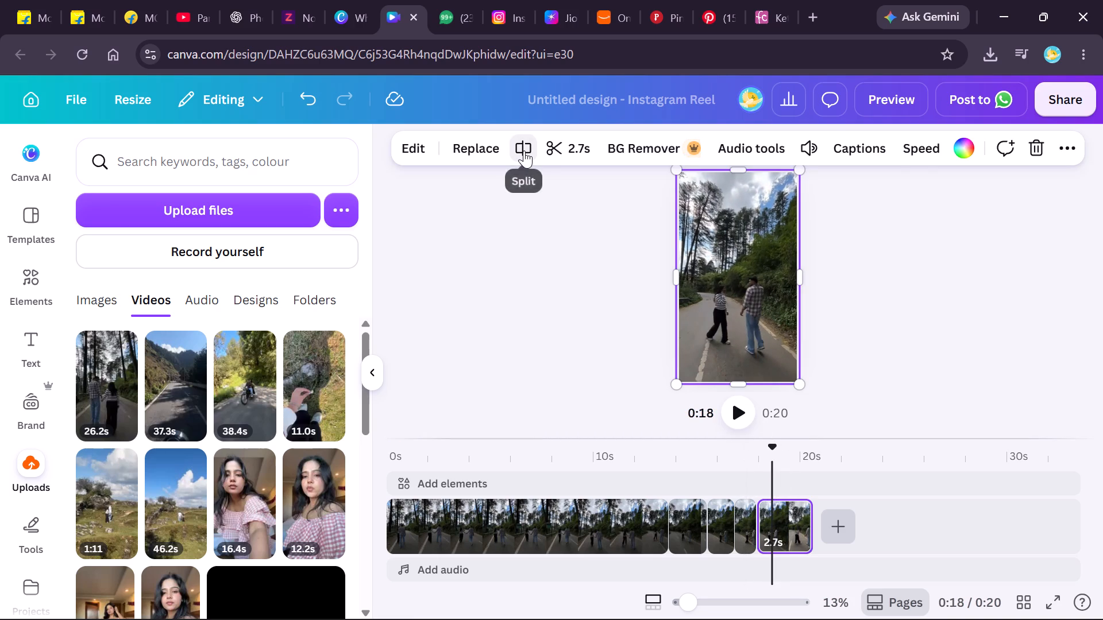
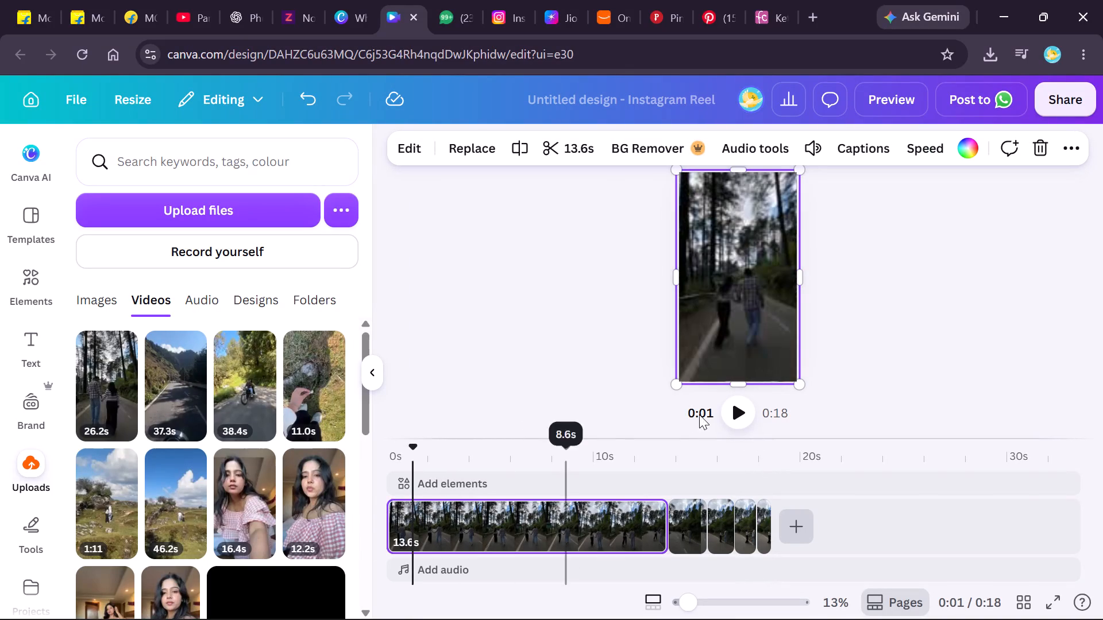
Play the 13.6 s forest-road clip up to 0:09 and split it at that point.
{"action": "left_click", "coordinate": [729, 413]}
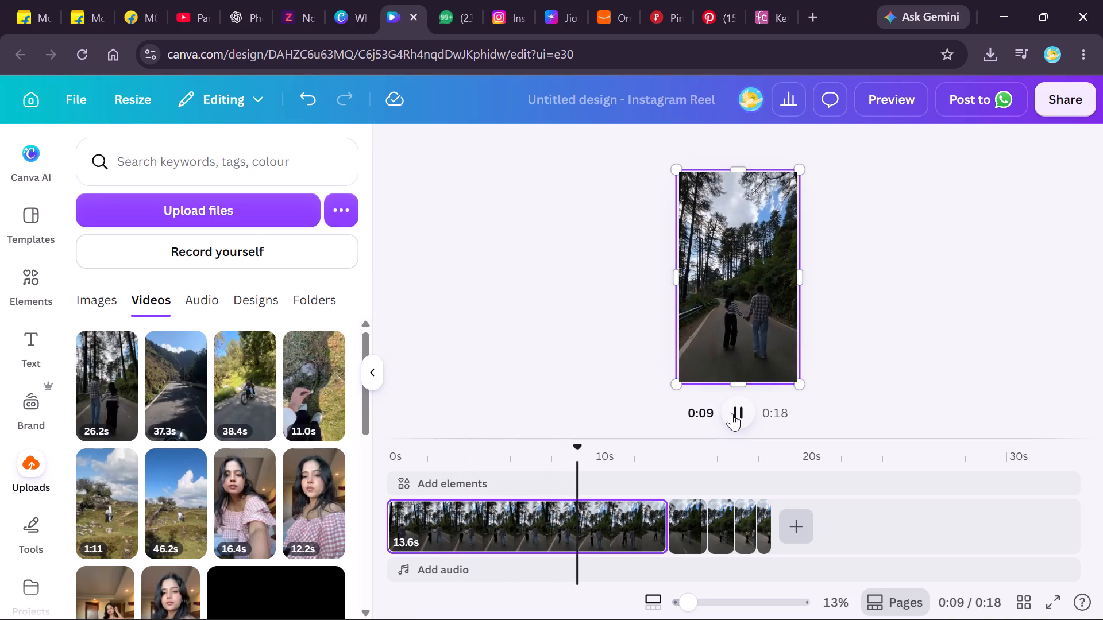
{"action": "left_click", "coordinate": [732, 413]}
{"action": "left_click", "coordinate": [529, 144]}
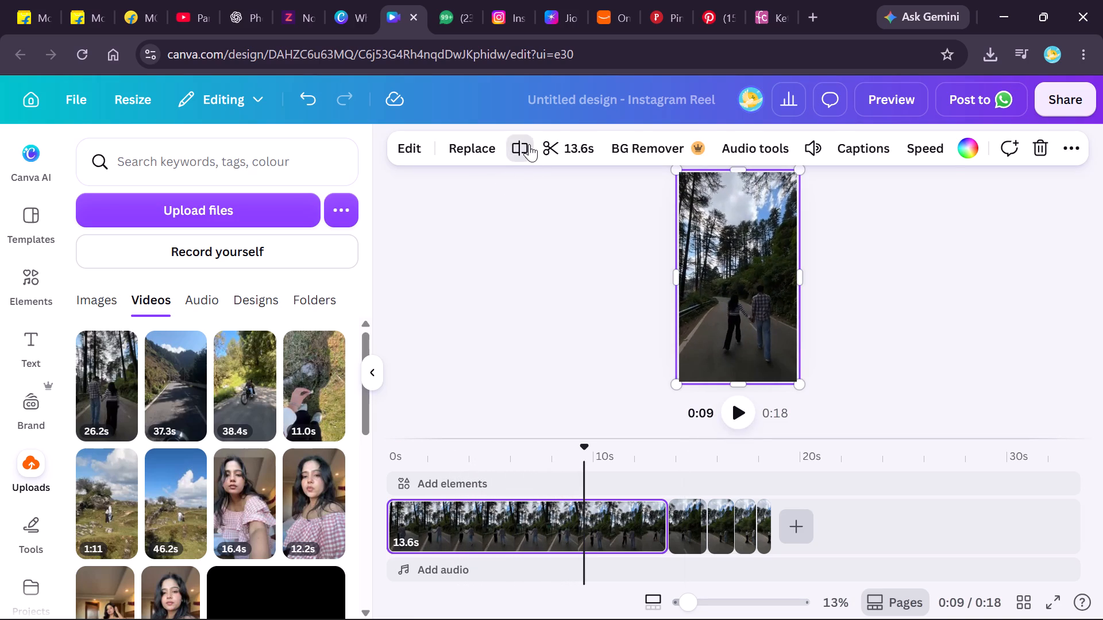
Play into the 4.0 s forest-road segment and split it at 0:12, leaving a 1.3 s end piece.
{"action": "left_click", "coordinate": [747, 408]}
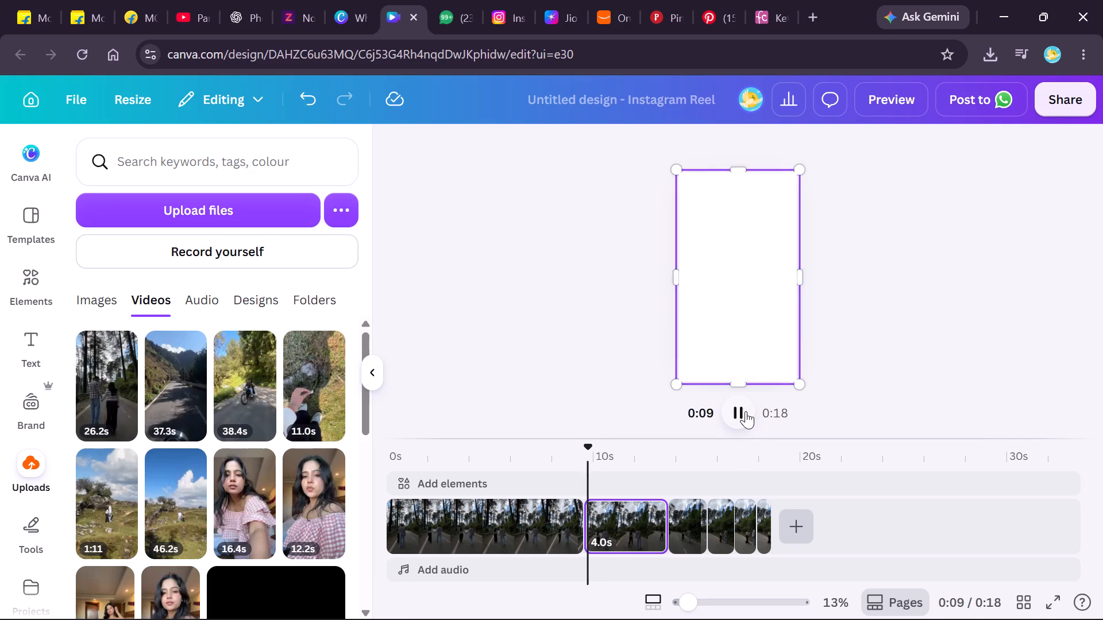
{"action": "left_click", "coordinate": [745, 412]}
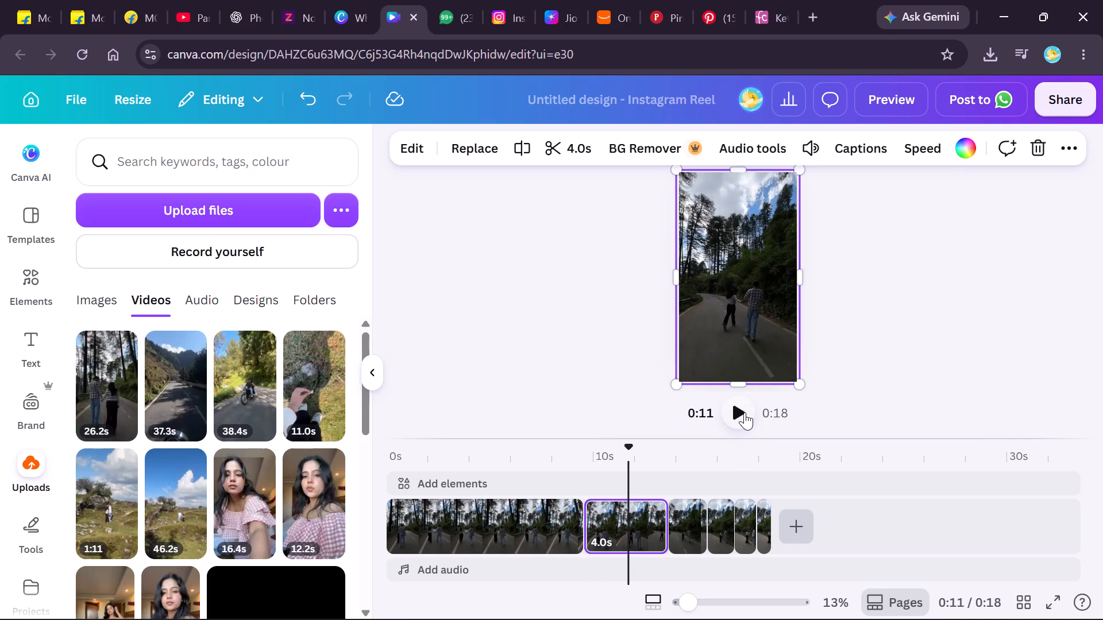
{"action": "left_click", "coordinate": [745, 412]}
{"action": "left_click", "coordinate": [745, 412]}
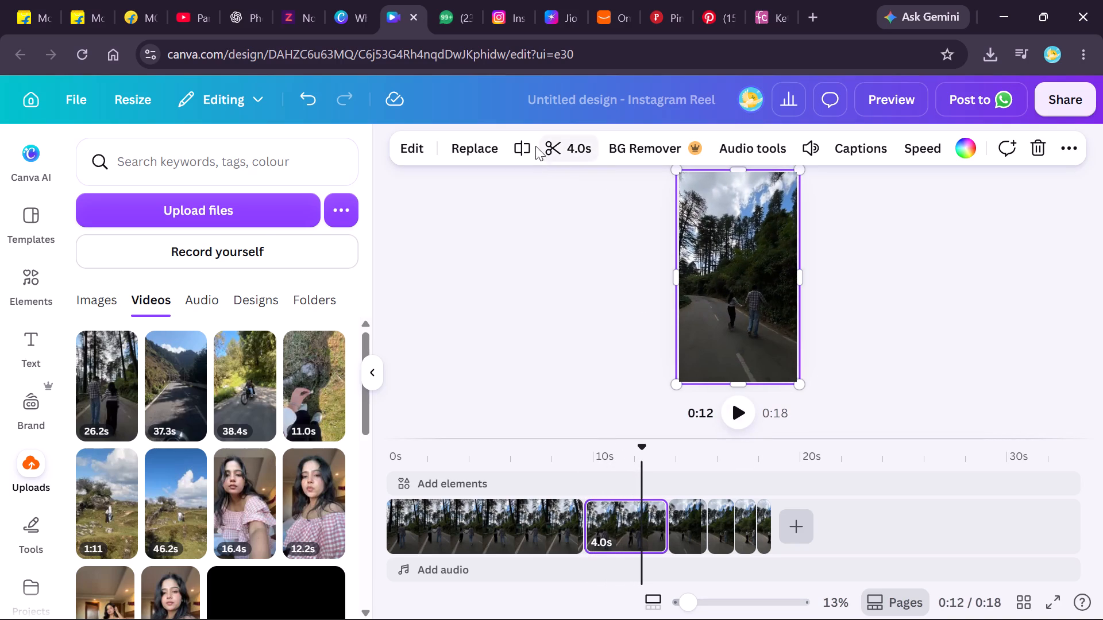
{"action": "left_click", "coordinate": [534, 145]}
Preview the short pieces, set the 1.8 s piece at 0:14 to 0.75 video speed, and play it back.
{"action": "left_click", "coordinate": [738, 418]}
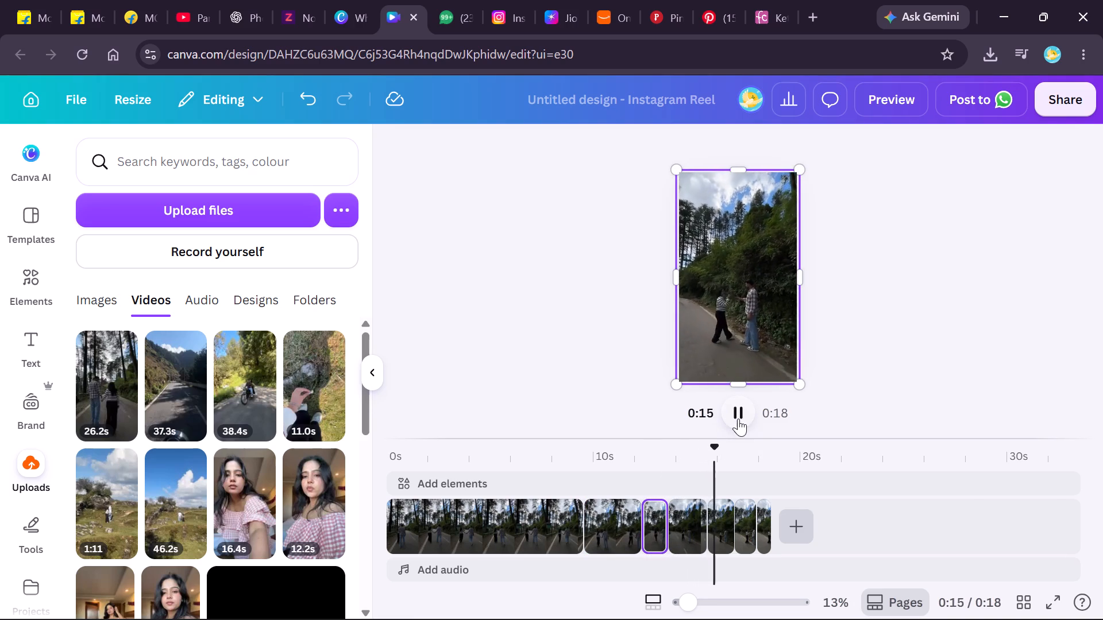
{"action": "left_click", "coordinate": [738, 418]}
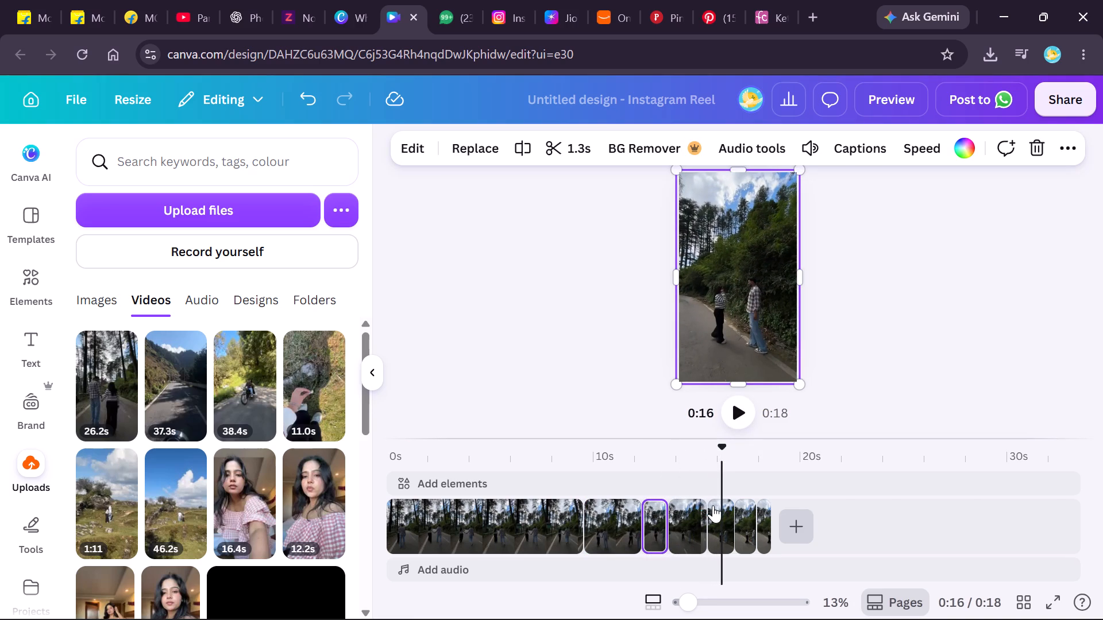
{"action": "left_click", "coordinate": [691, 510]}
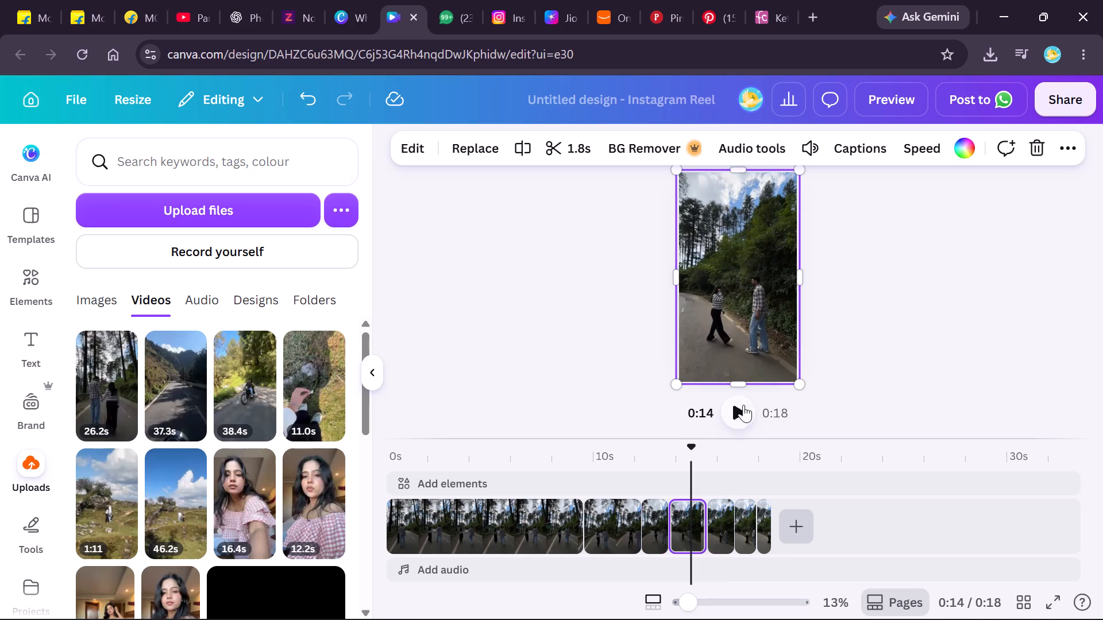
{"action": "left_click", "coordinate": [649, 518]}
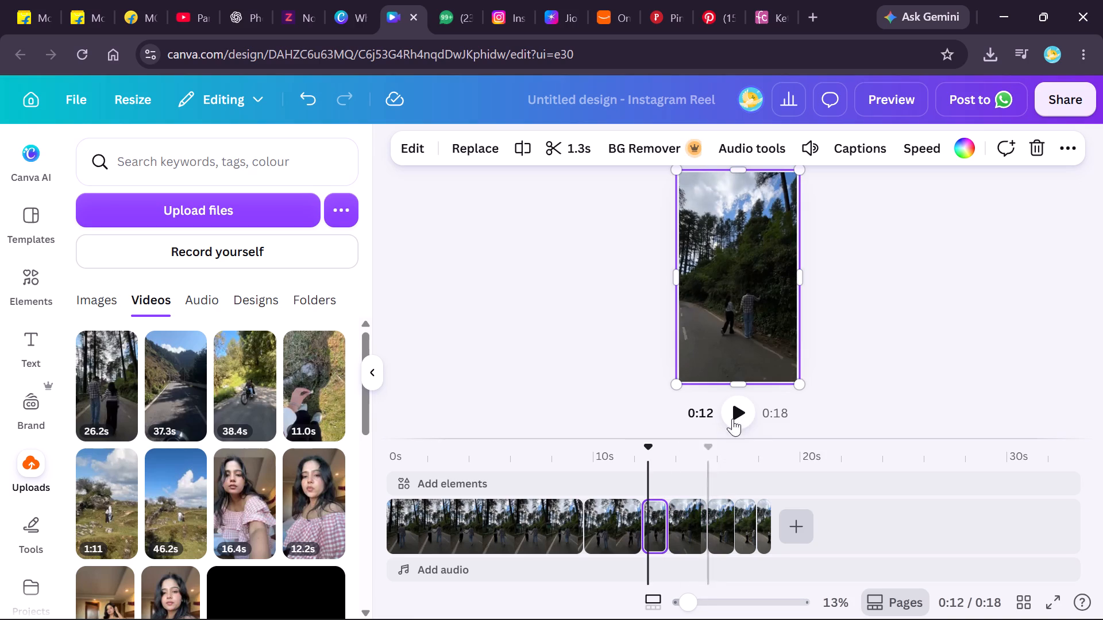
{"action": "left_click", "coordinate": [743, 416]}
{"action": "left_click", "coordinate": [743, 416]}
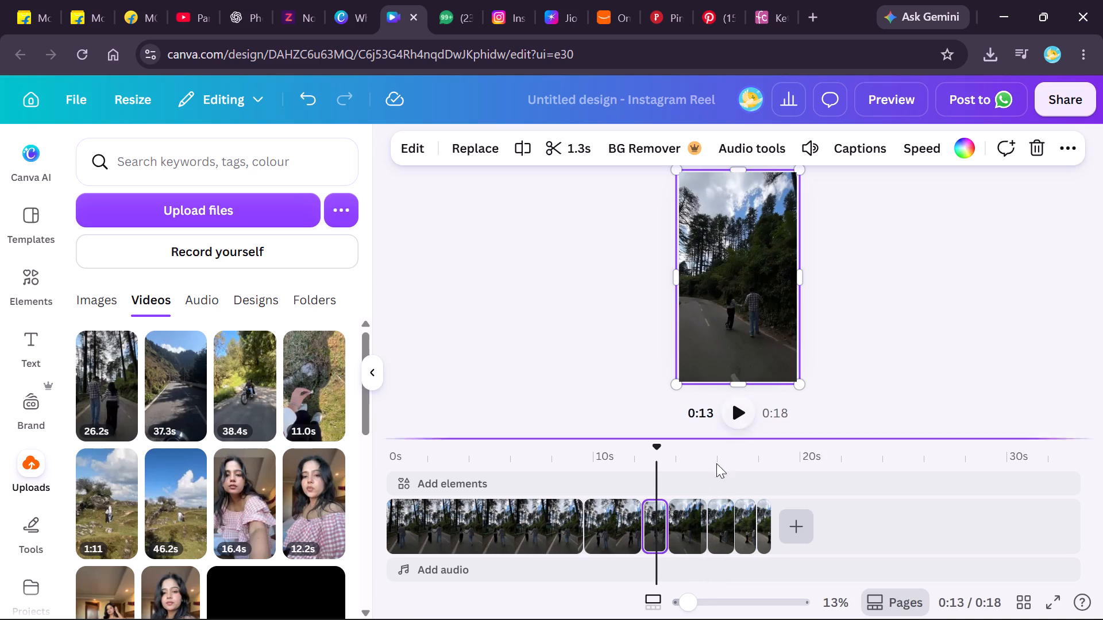
{"action": "left_click", "coordinate": [682, 521]}
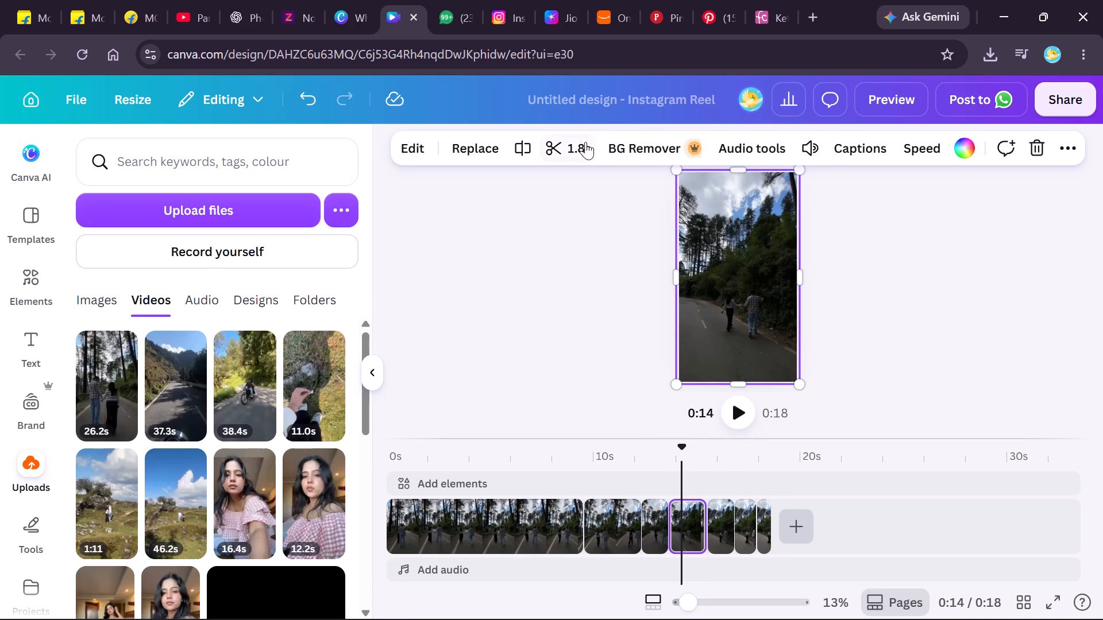
{"action": "left_click", "coordinate": [917, 148]}
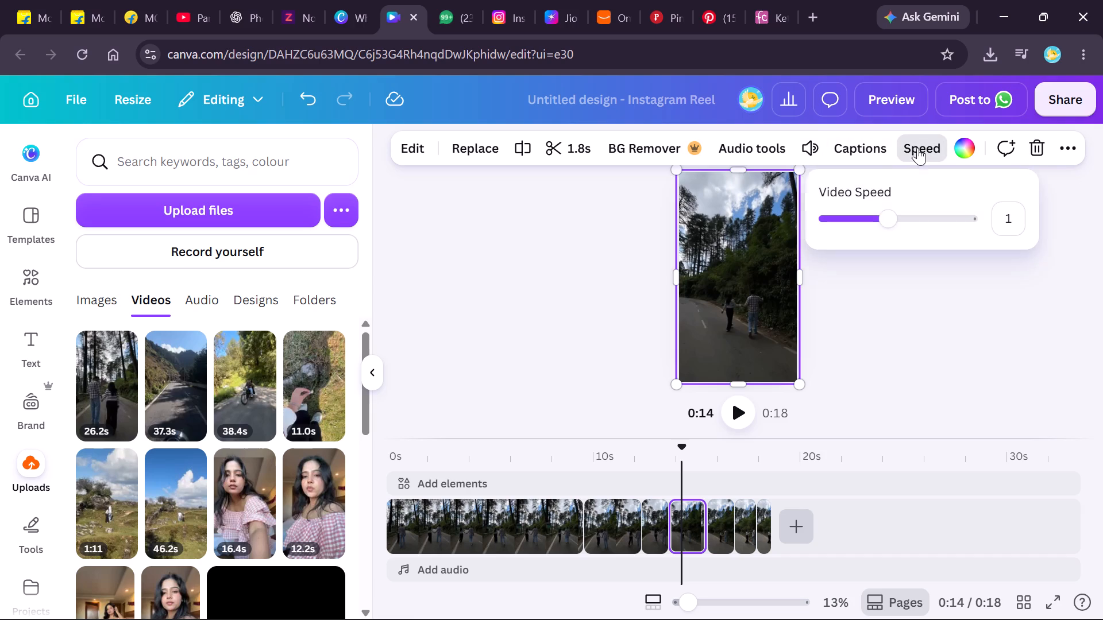
{"action": "left_click", "coordinate": [871, 219]}
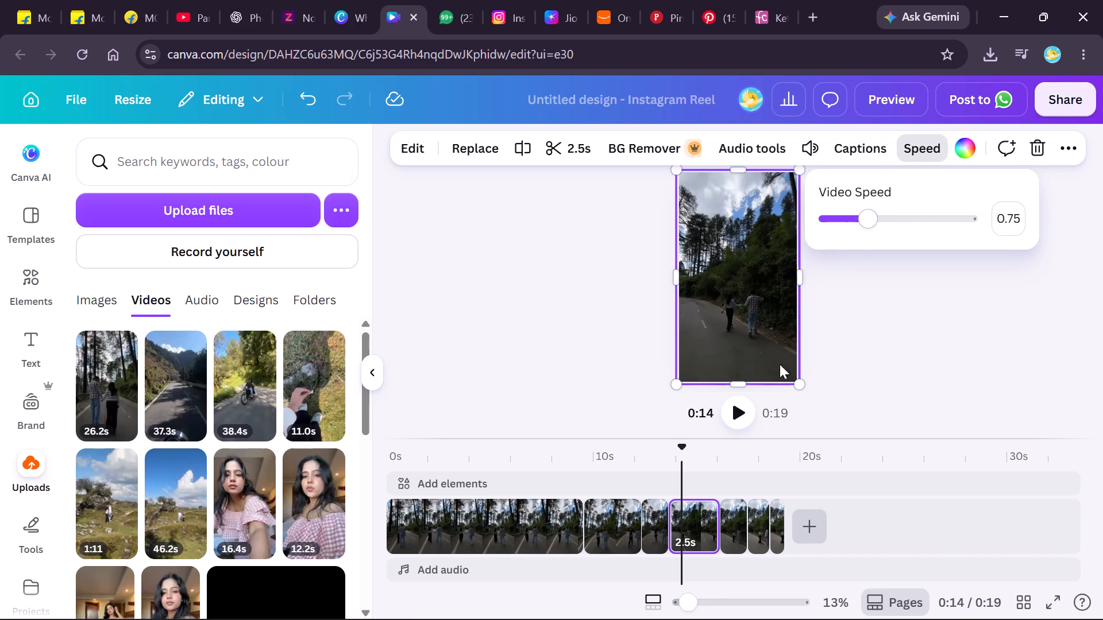
{"action": "left_click", "coordinate": [735, 413]}
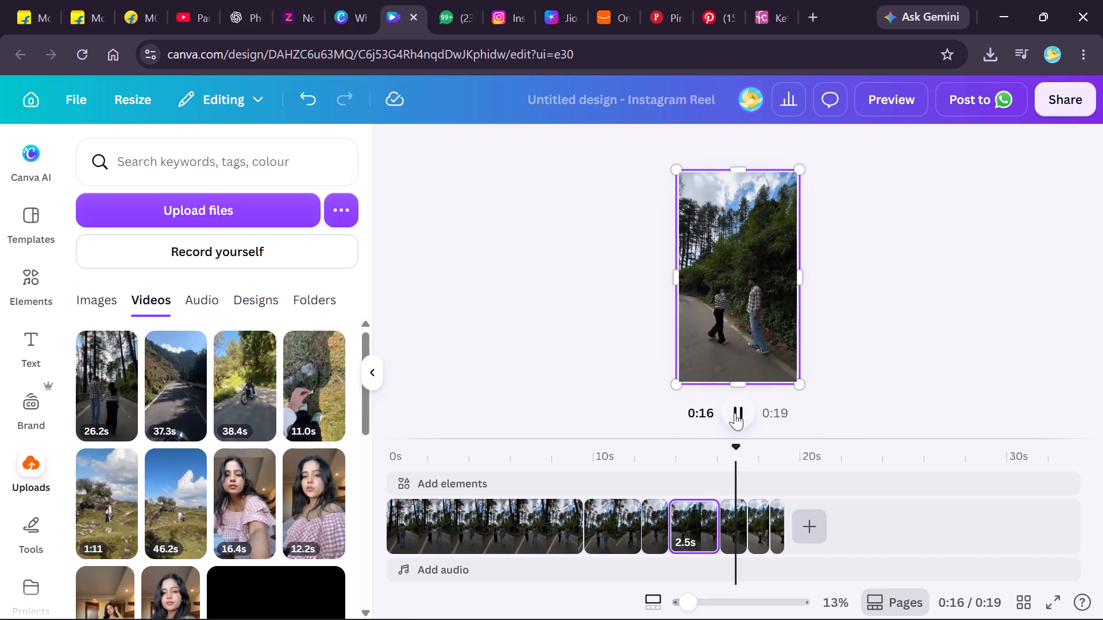
{"action": "left_click", "coordinate": [735, 413]}
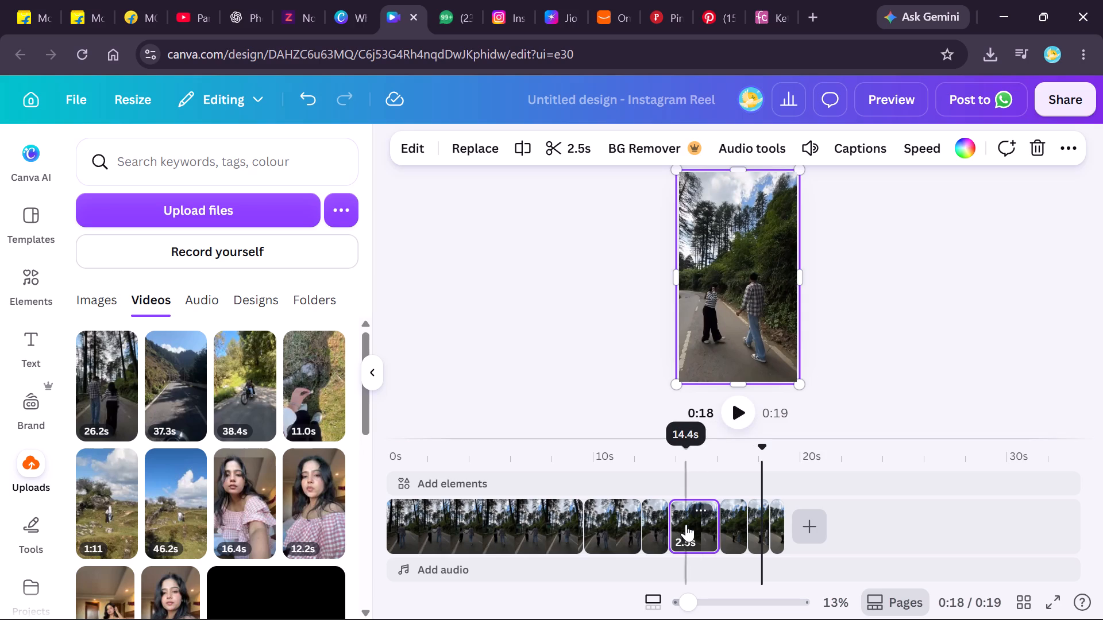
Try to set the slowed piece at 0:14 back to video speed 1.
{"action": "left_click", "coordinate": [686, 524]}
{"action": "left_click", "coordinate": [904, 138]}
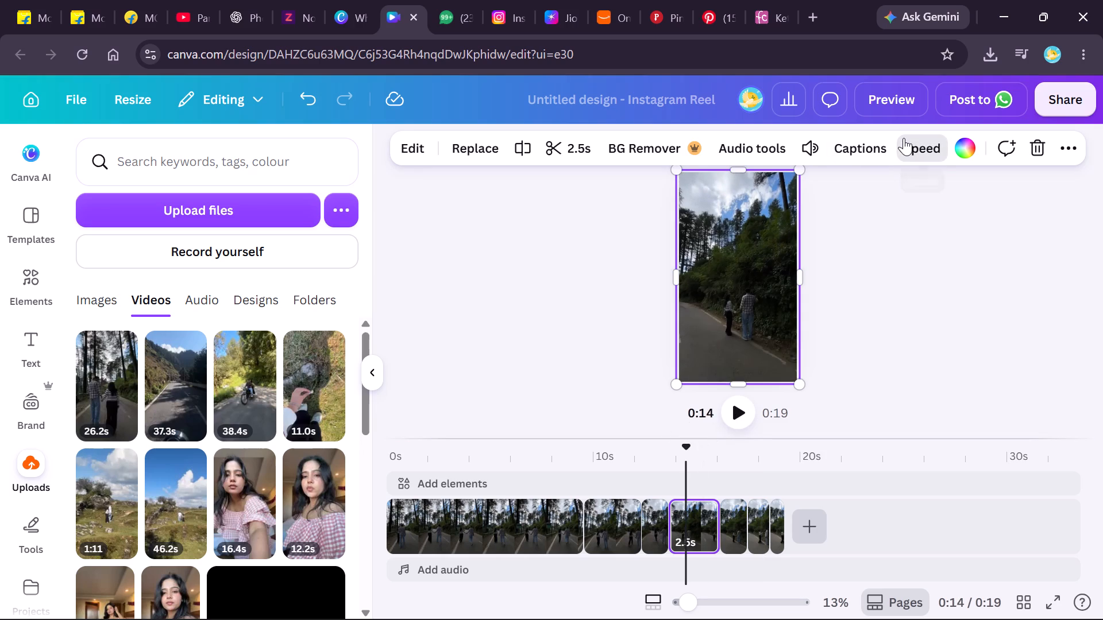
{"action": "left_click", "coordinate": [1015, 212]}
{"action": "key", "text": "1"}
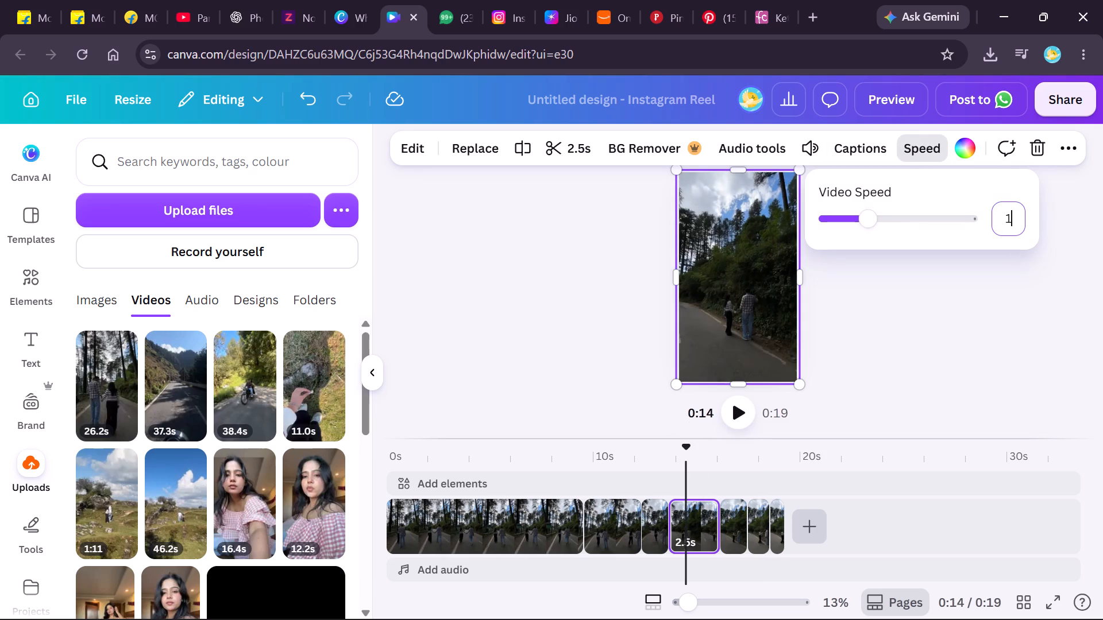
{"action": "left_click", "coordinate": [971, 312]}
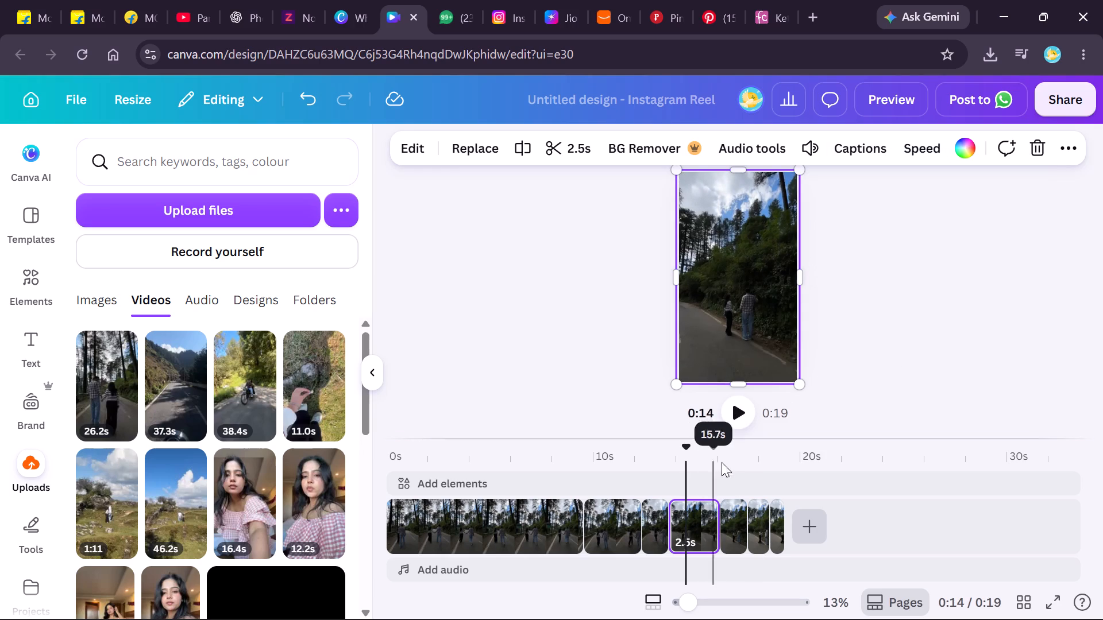
Set the 1.3 s piece at 0:16 to 0.75 video speed and play the reel from 0:13 to check it.
{"action": "left_click", "coordinate": [734, 495]}
{"action": "left_click", "coordinate": [734, 501]}
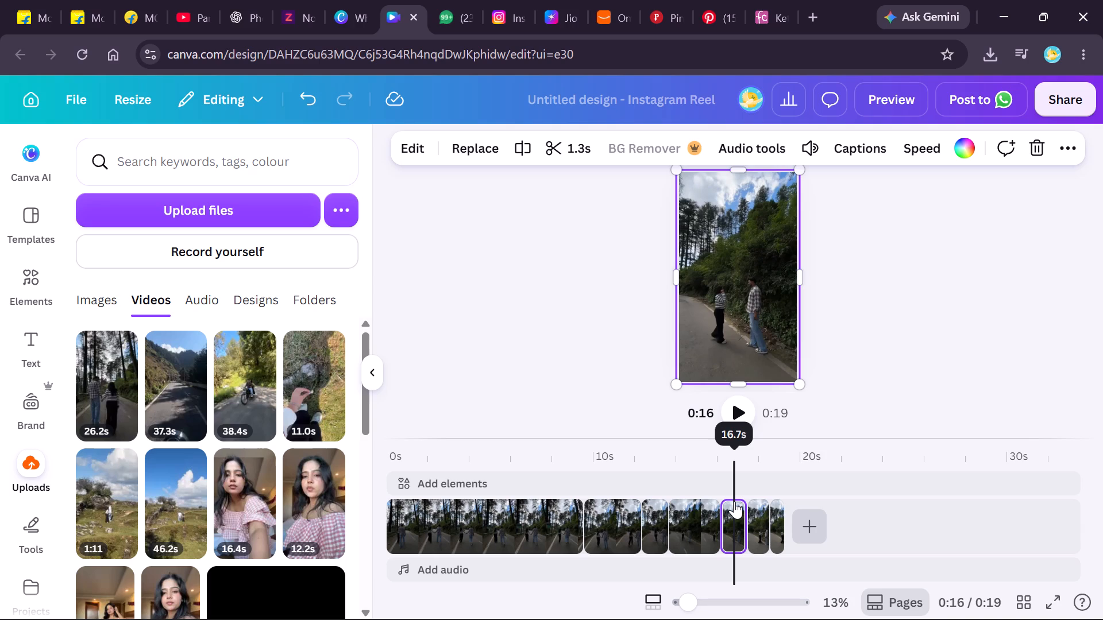
{"action": "left_click", "coordinate": [903, 157]}
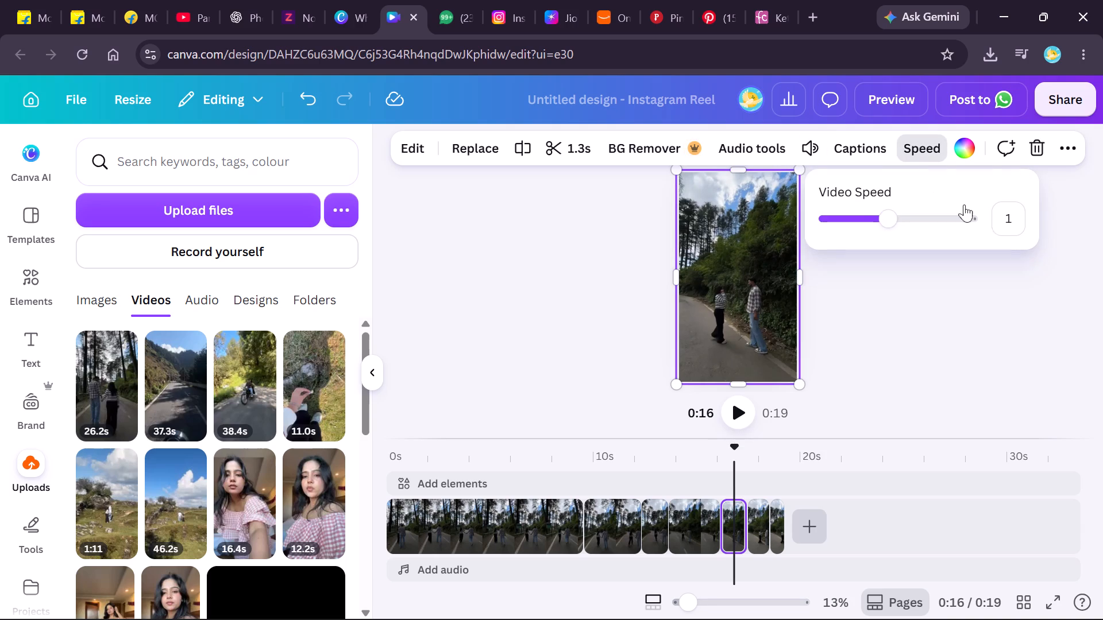
{"action": "left_click", "coordinate": [878, 223]}
{"action": "left_click", "coordinate": [878, 223]}
{"action": "left_click_drag", "start_coordinate": [878, 223], "coordinate": [870, 223]}
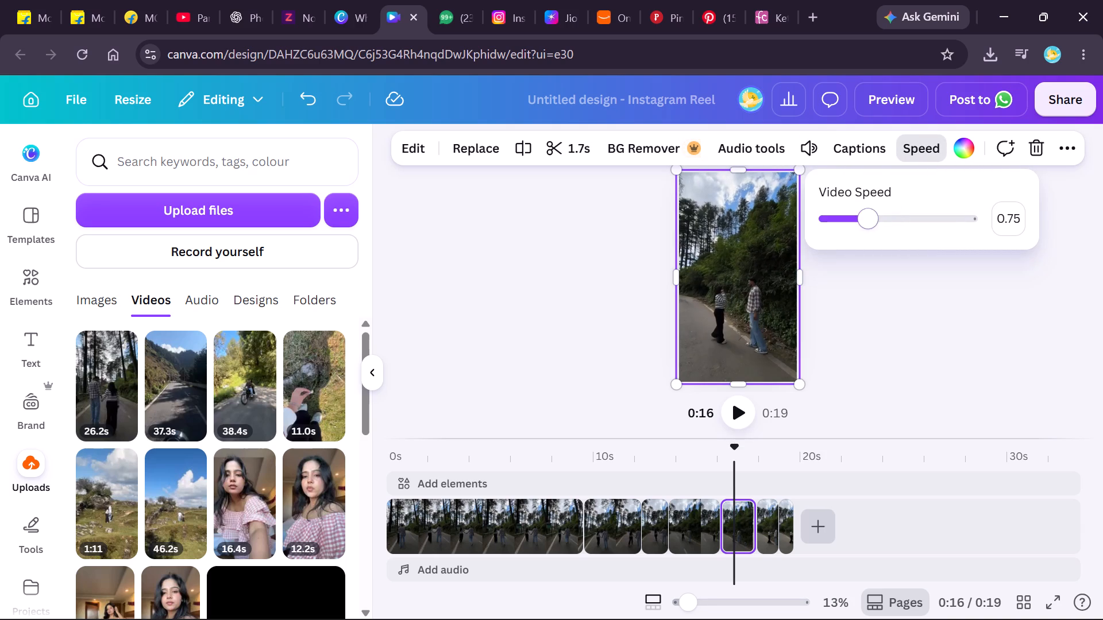
{"action": "left_click", "coordinate": [660, 485]}
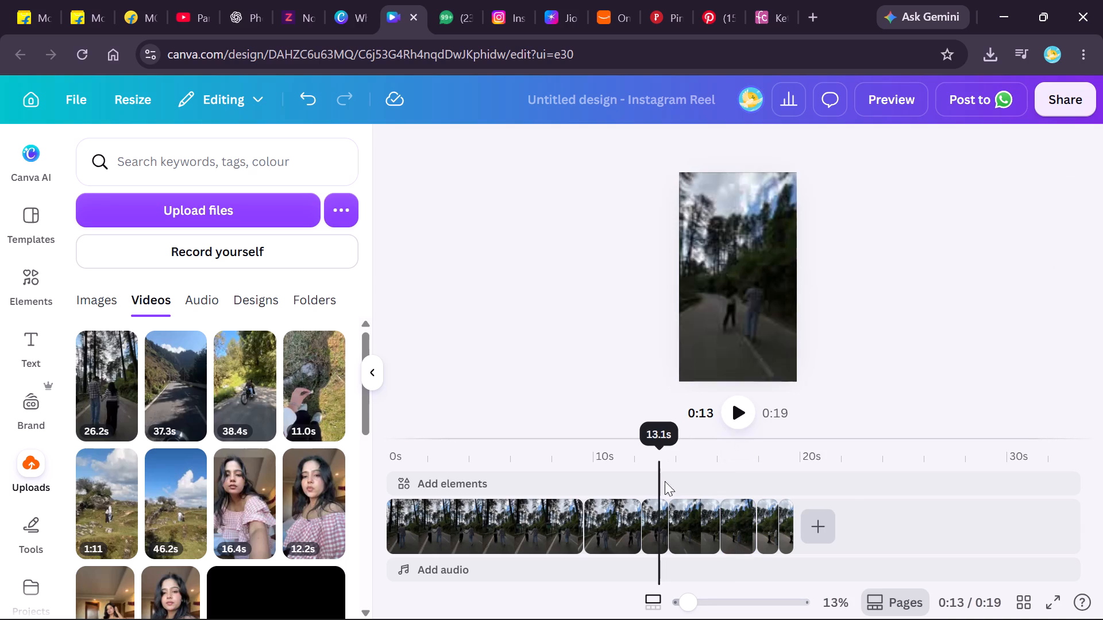
{"action": "left_click", "coordinate": [751, 412]}
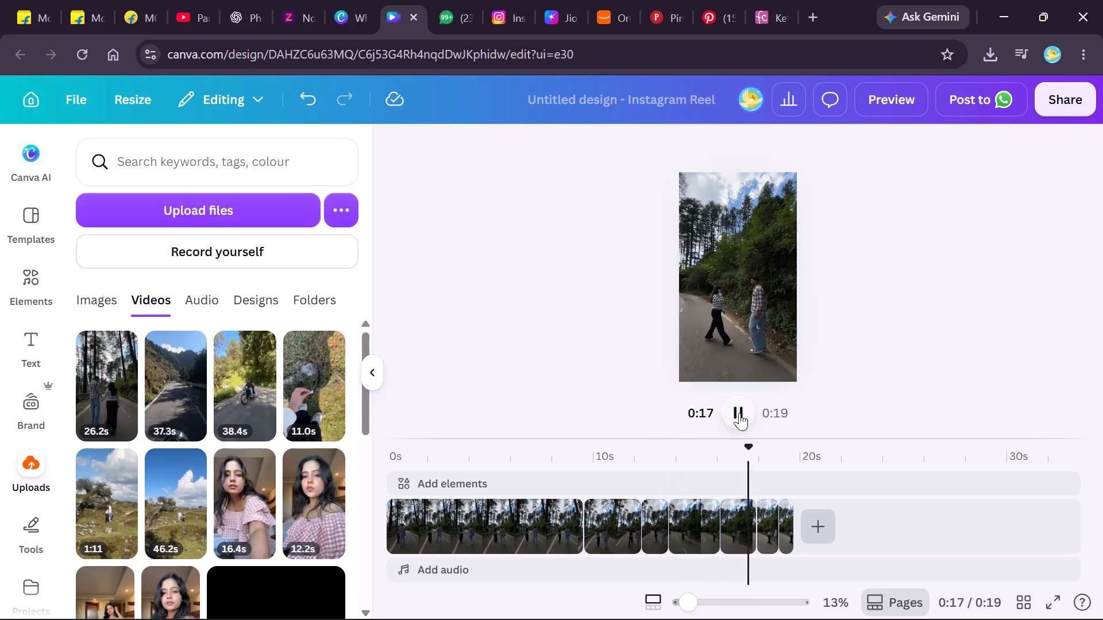
{"action": "left_click", "coordinate": [739, 413]}
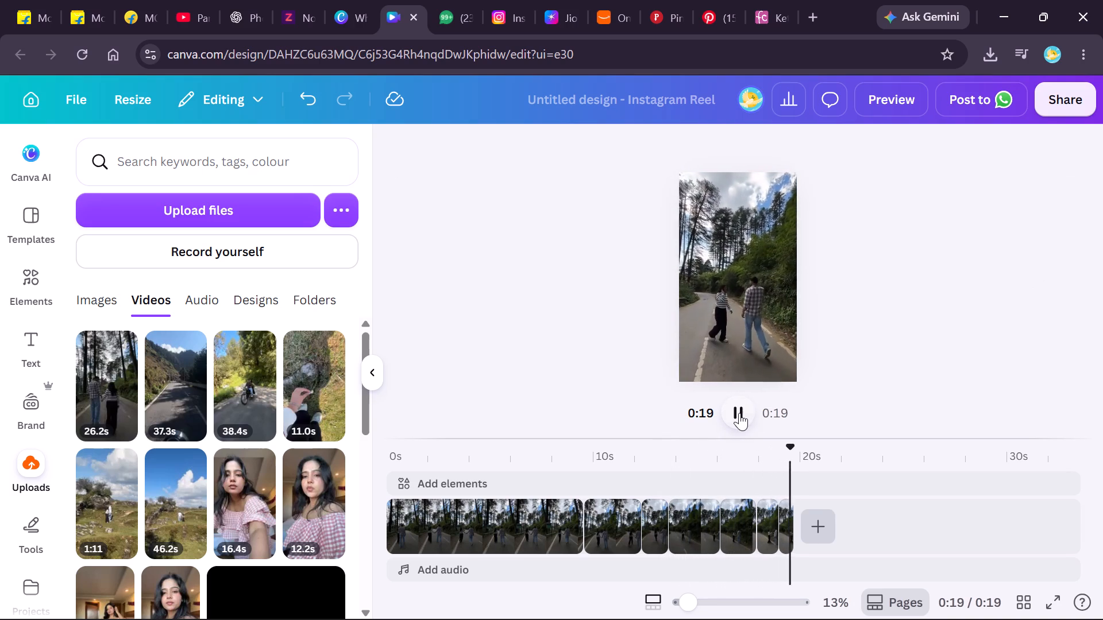
Set the 1.0 s piece at 0:18 to 0.5 video speed and play the reel from 0:15 to its end.
{"action": "left_click", "coordinate": [765, 522]}
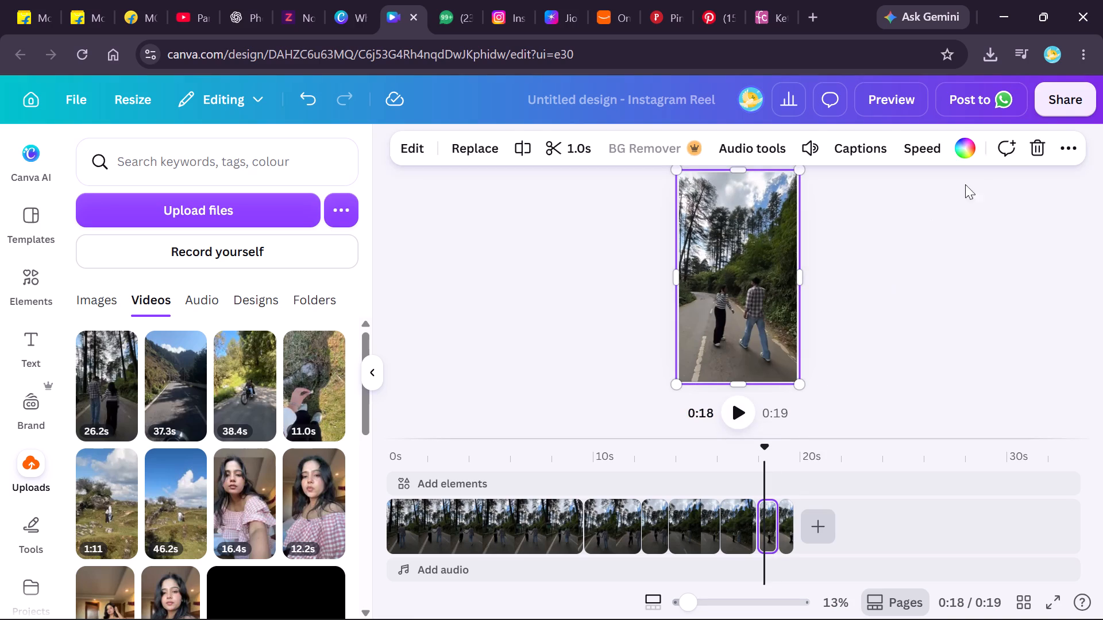
{"action": "left_click", "coordinate": [921, 156]}
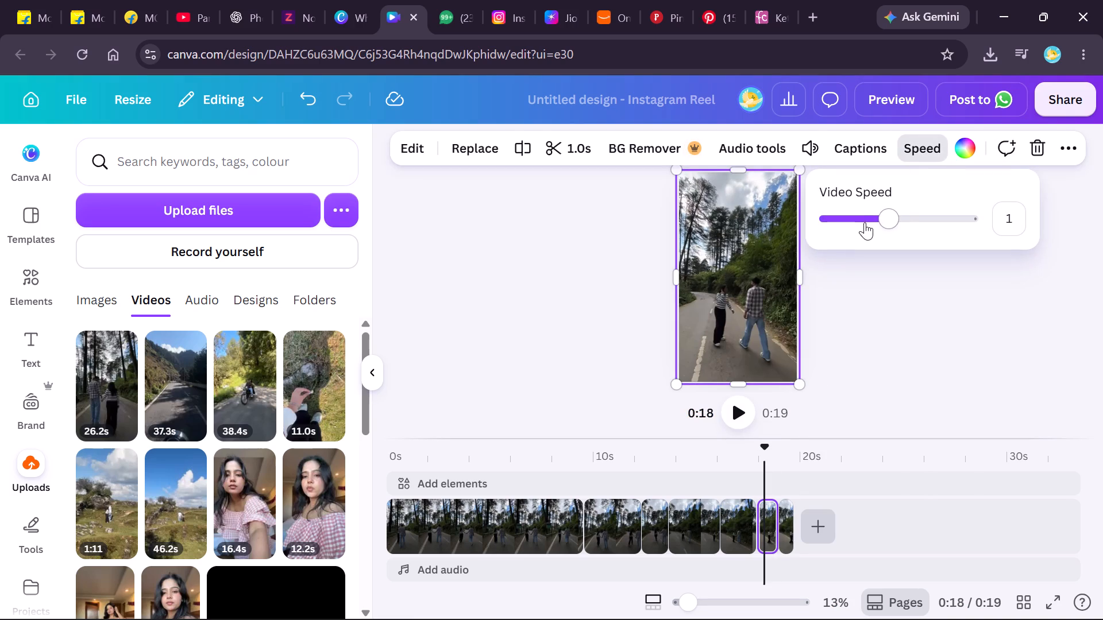
{"action": "left_click", "coordinate": [863, 223]}
{"action": "left_click", "coordinate": [848, 219]}
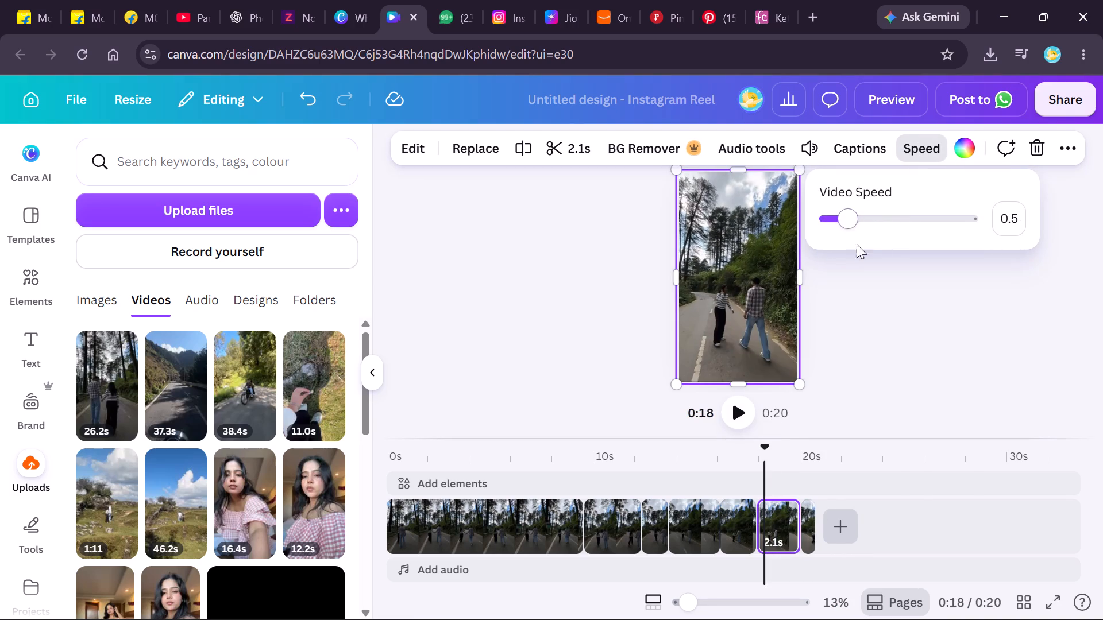
{"action": "left_click", "coordinate": [859, 300]}
{"action": "left_click", "coordinate": [808, 521]}
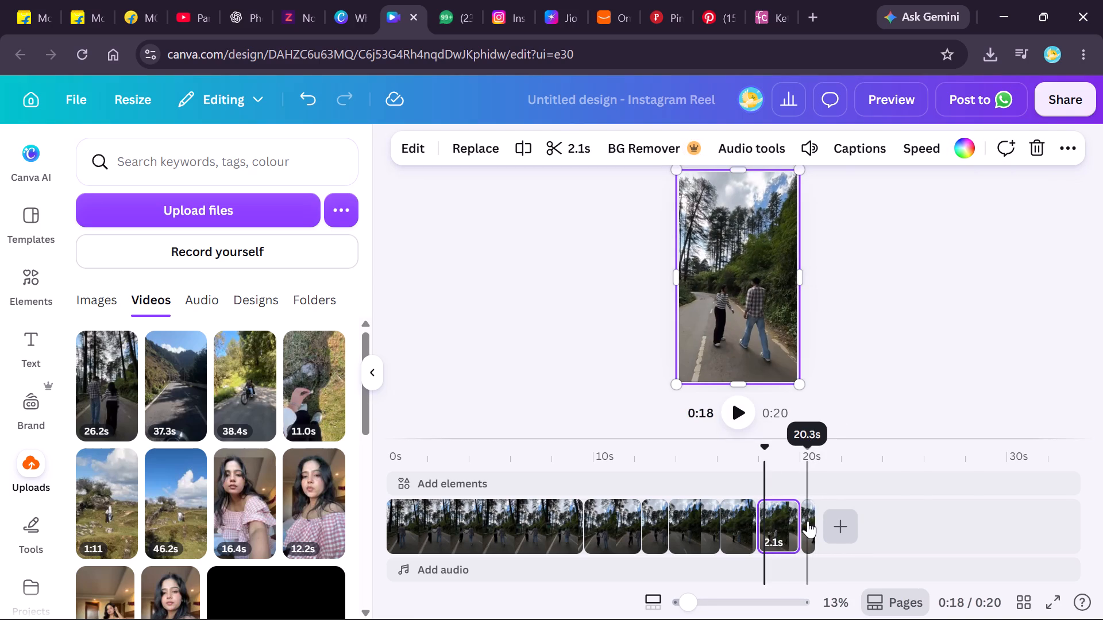
{"action": "left_click", "coordinate": [704, 506]}
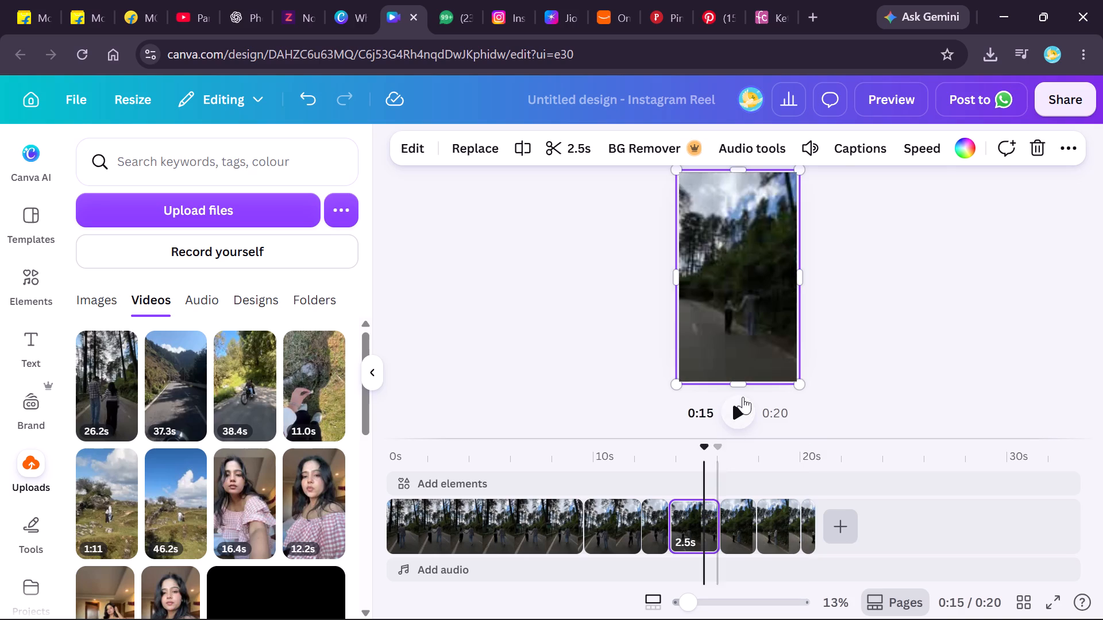
{"action": "left_click", "coordinate": [743, 397]}
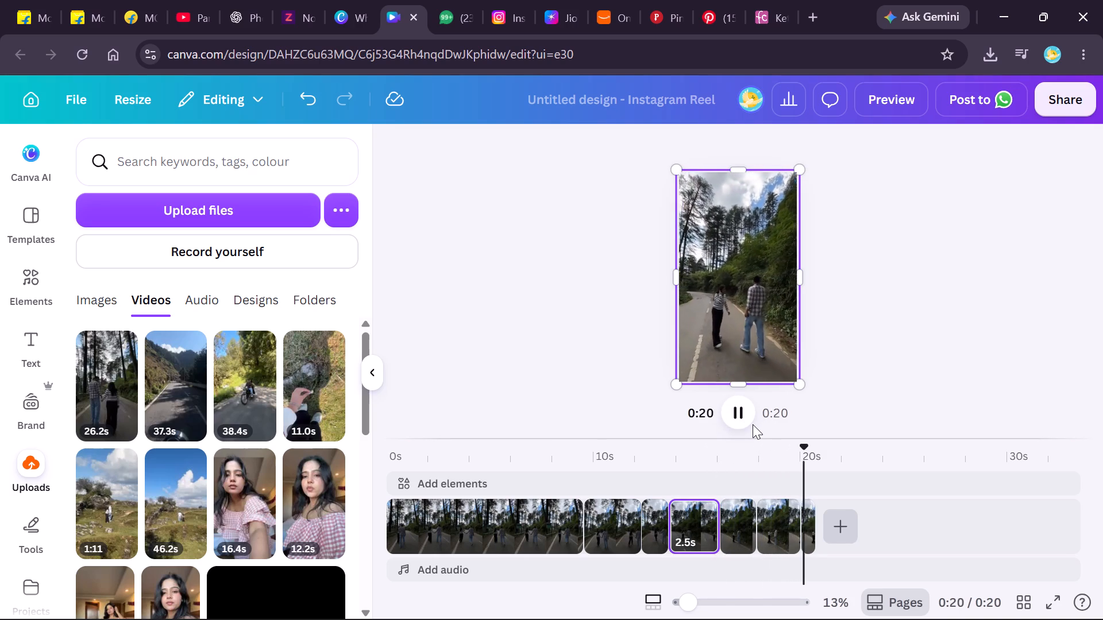
Set the final 0.7 s piece of the timeline to 0.5 video speed.
{"action": "left_click", "coordinate": [808, 528]}
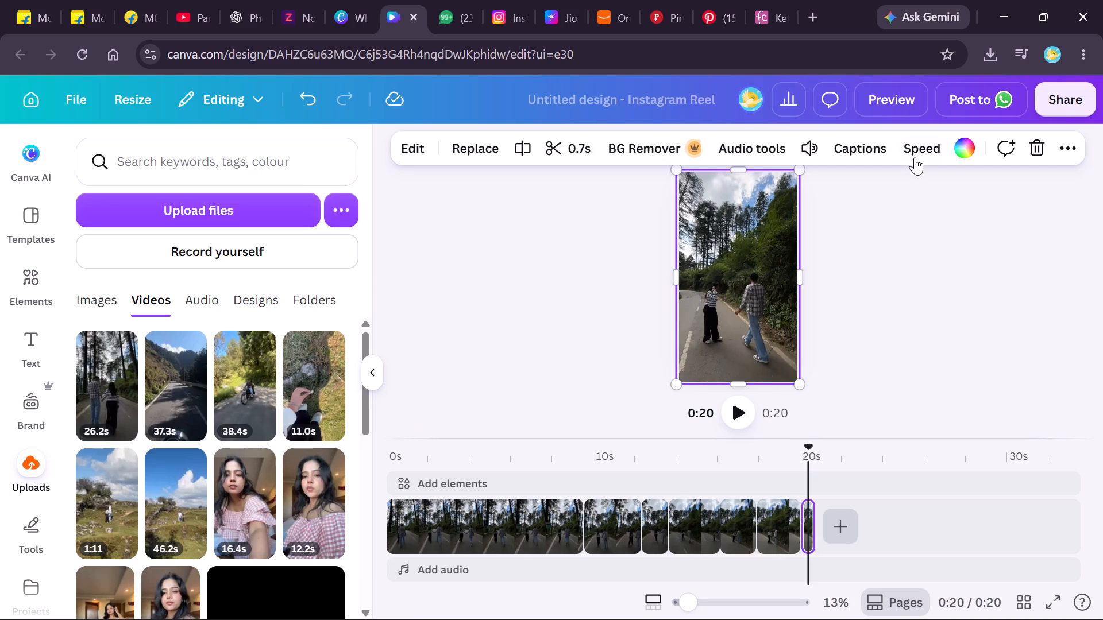
{"action": "left_click", "coordinate": [915, 157]}
{"action": "left_click", "coordinate": [871, 215]}
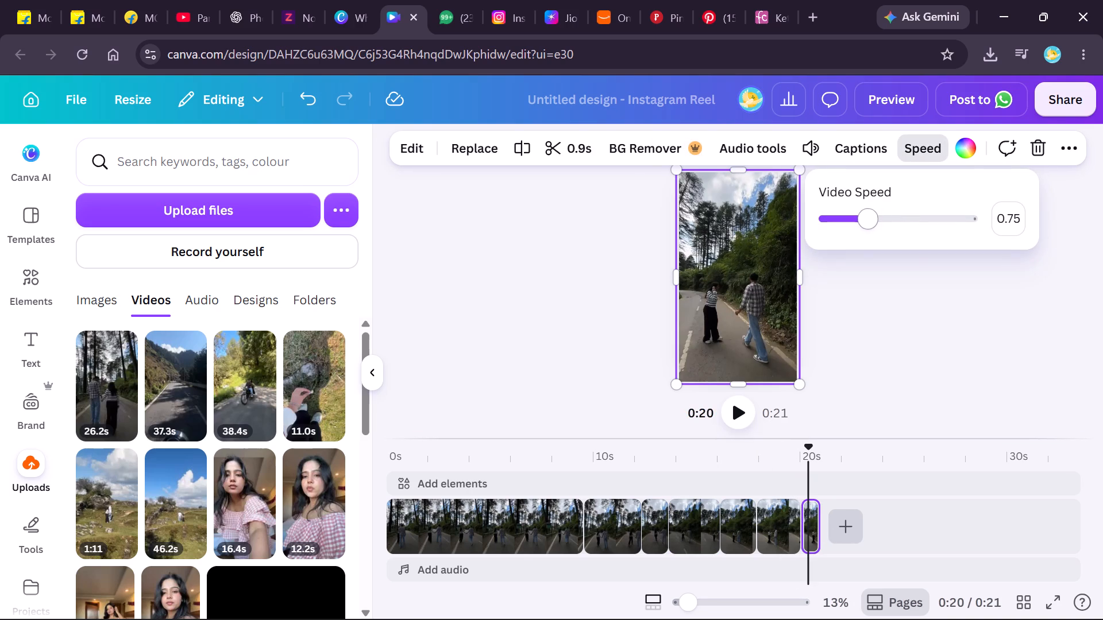
{"action": "left_click", "coordinate": [857, 219]}
{"action": "left_click", "coordinate": [850, 219]}
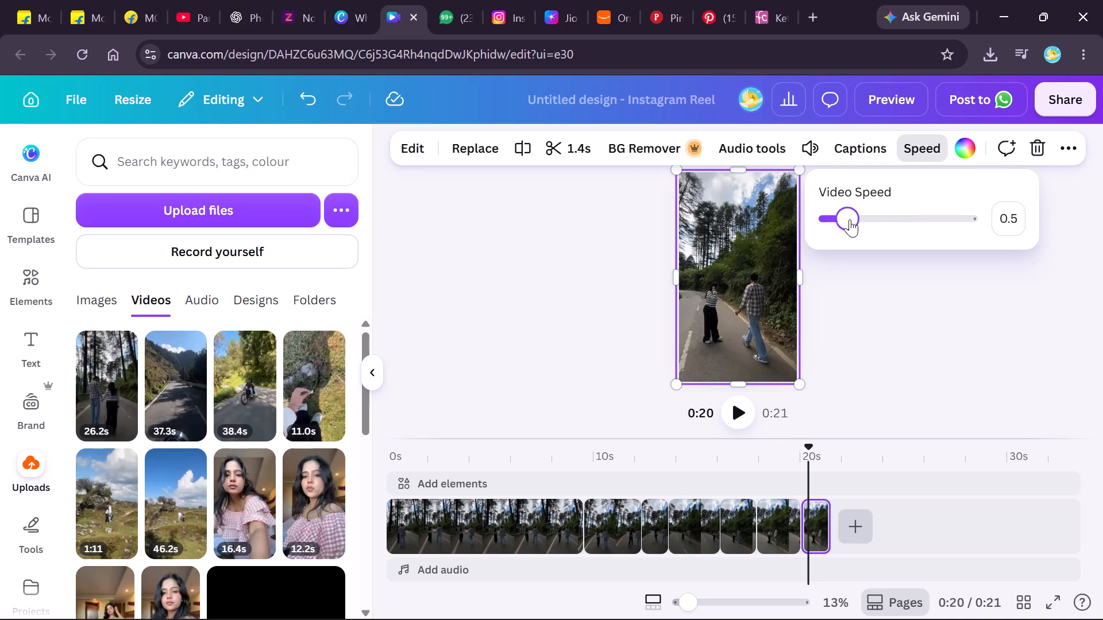
{"action": "left_click", "coordinate": [844, 381]}
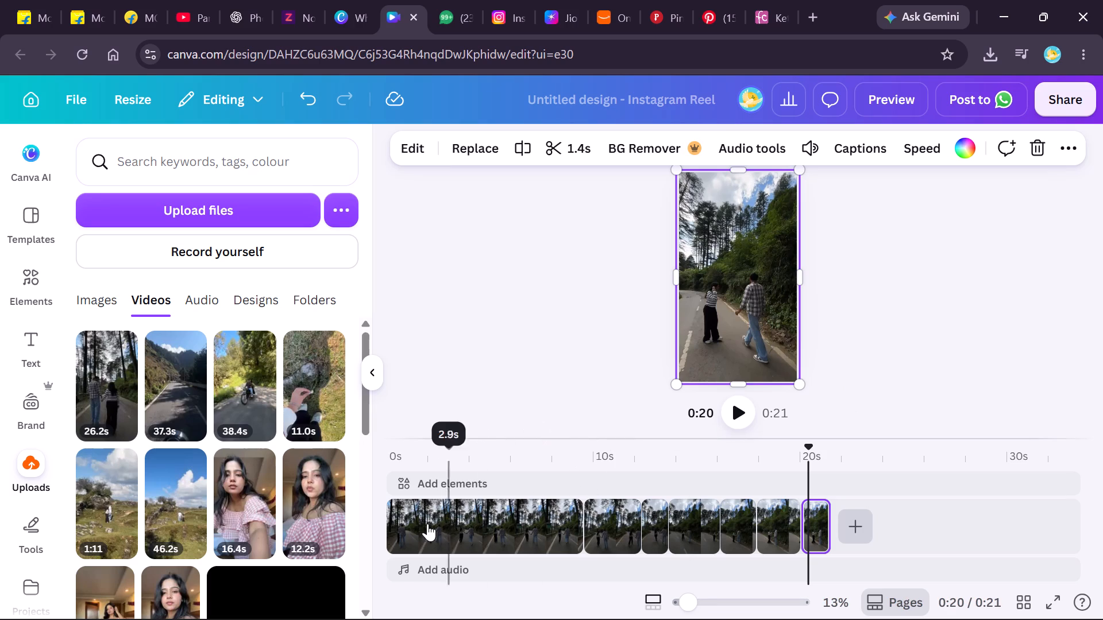
Play the start of the first 9.5 s segment and split it at 0:02, leaving a 7.4 s remainder.
{"action": "left_click", "coordinate": [414, 524]}
{"action": "left_click", "coordinate": [740, 413]}
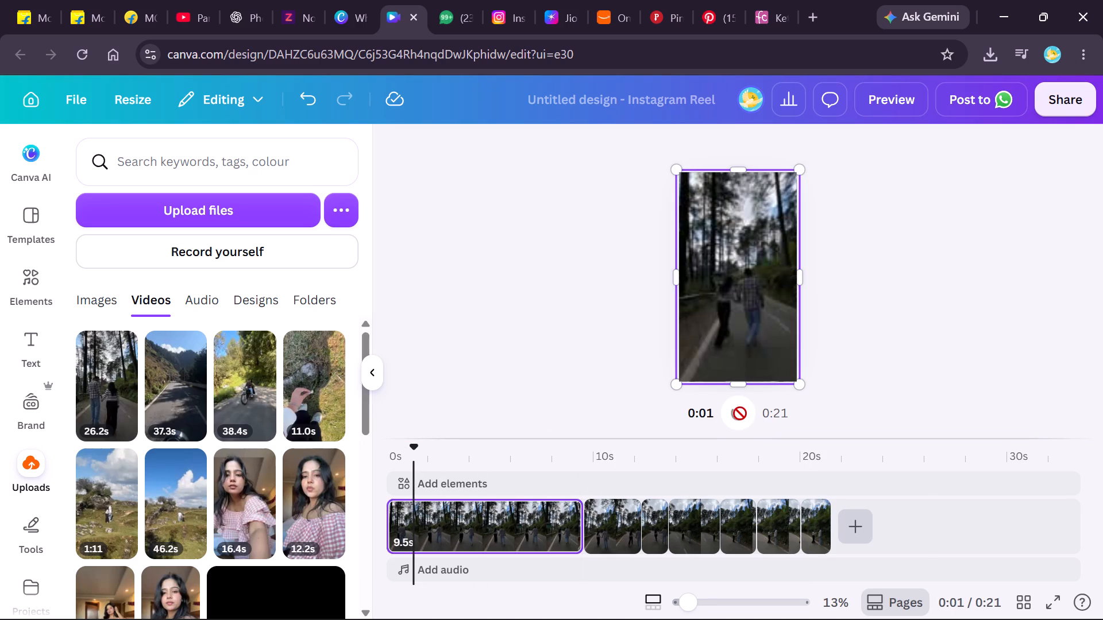
{"action": "left_click", "coordinate": [741, 414]}
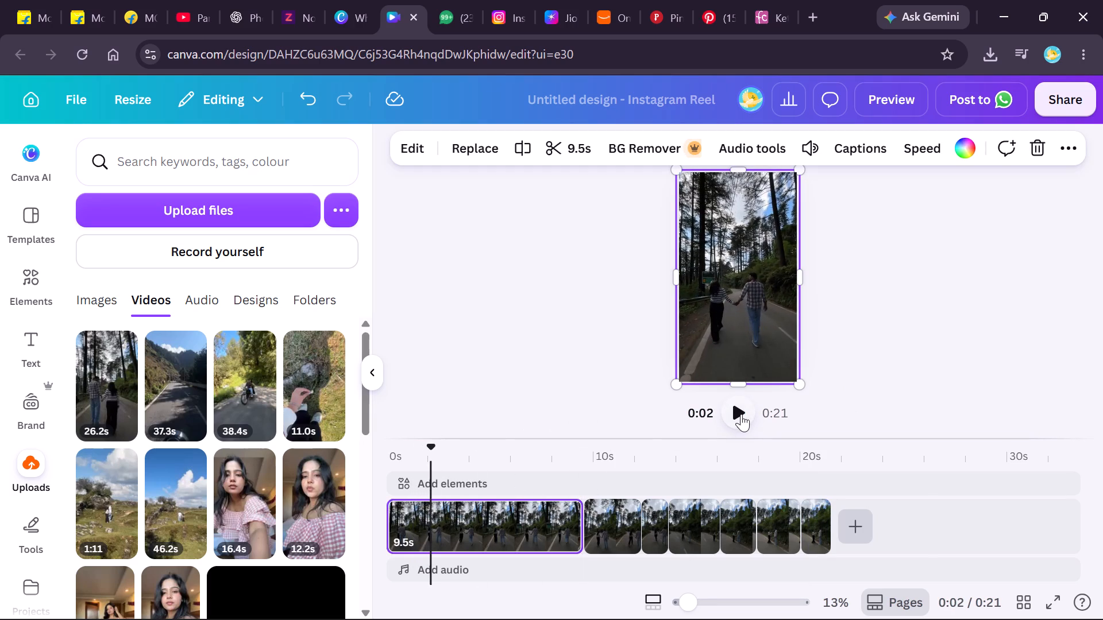
{"action": "left_click", "coordinate": [530, 152]}
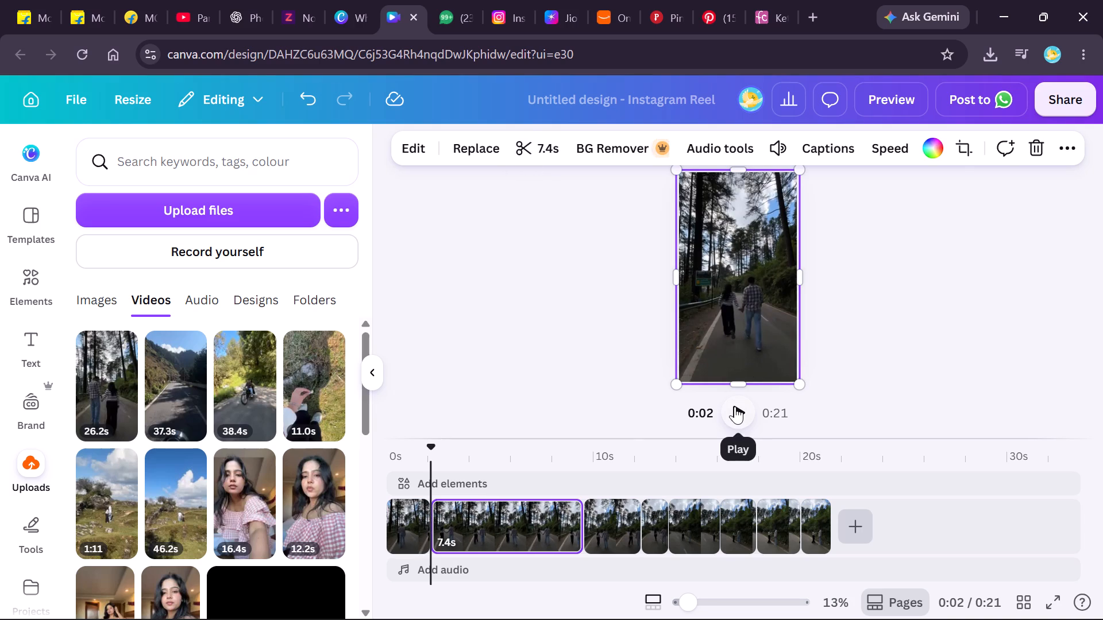
Play the 7.4 s segment from 0:02 and split it at 0:03.
{"action": "left_click", "coordinate": [735, 406]}
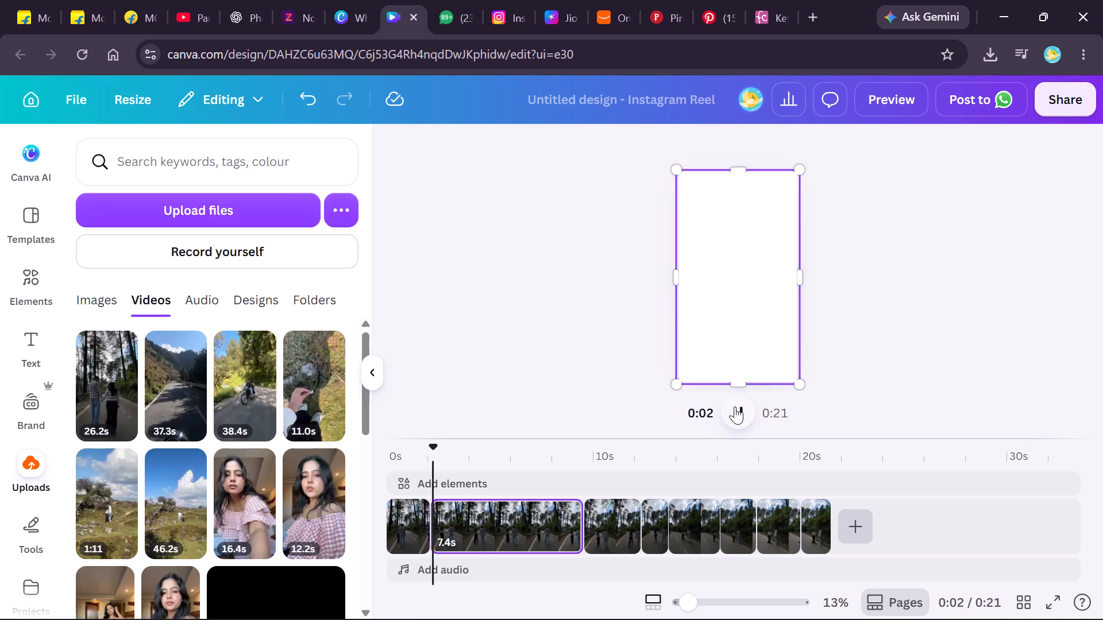
{"action": "left_click", "coordinate": [735, 409]}
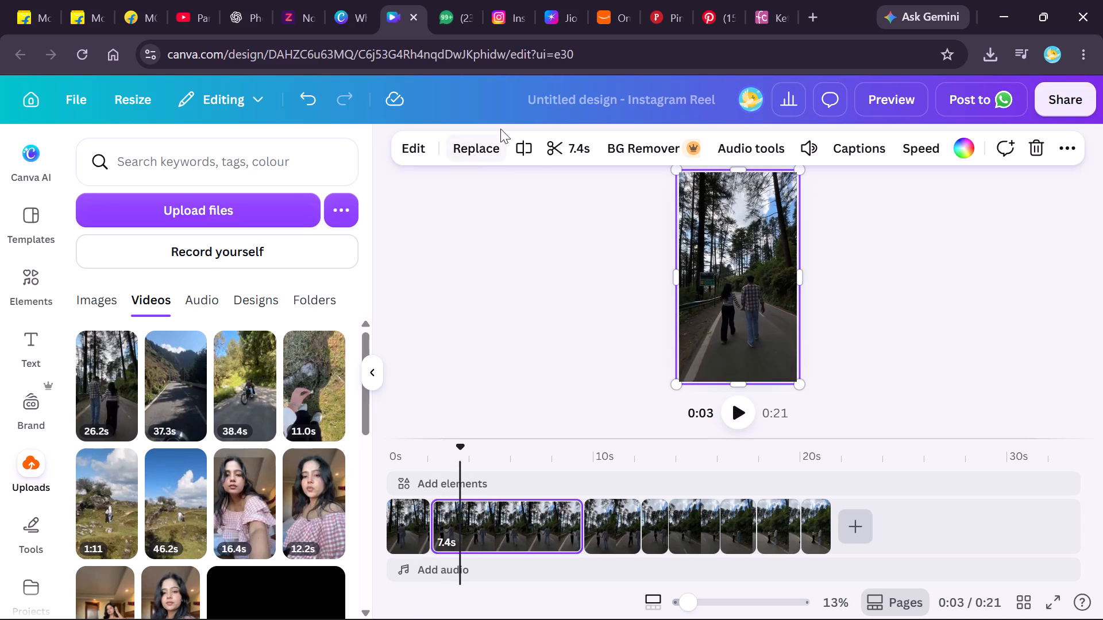
{"action": "left_click", "coordinate": [522, 145]}
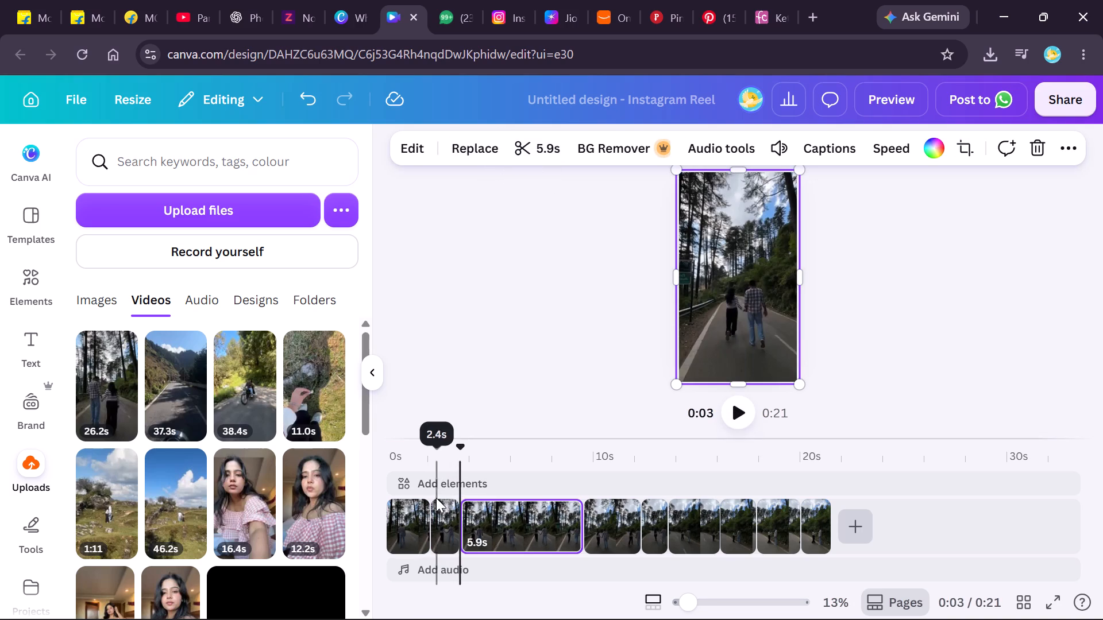
Set the 1.4 s piece at 0:02 to 0.5 video speed.
{"action": "left_click", "coordinate": [436, 498]}
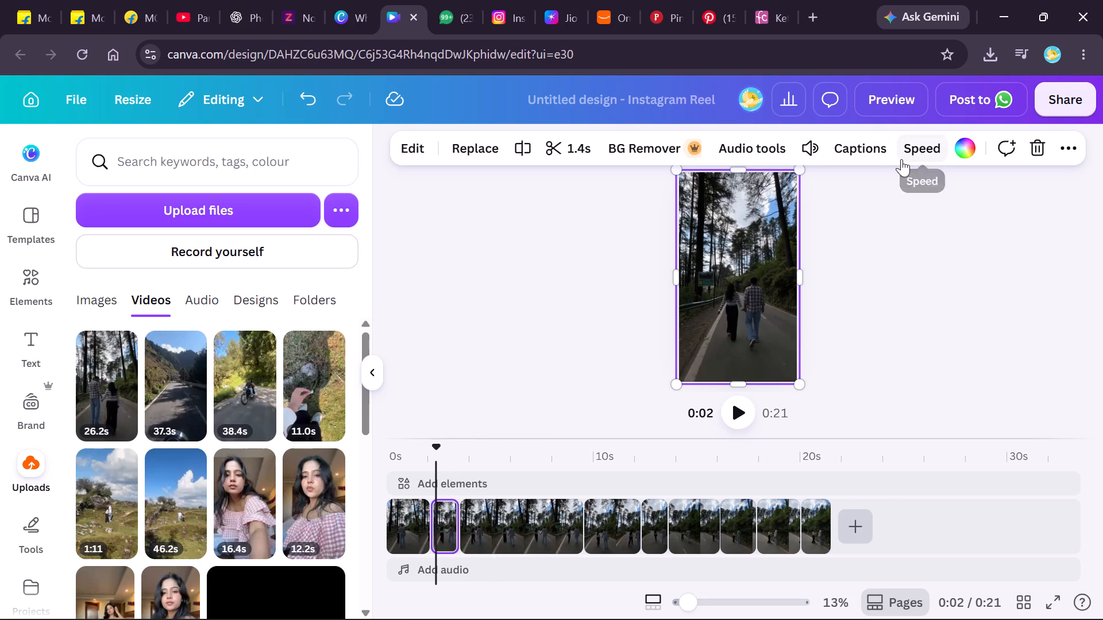
{"action": "left_click", "coordinate": [901, 159]}
{"action": "left_click", "coordinate": [855, 217]}
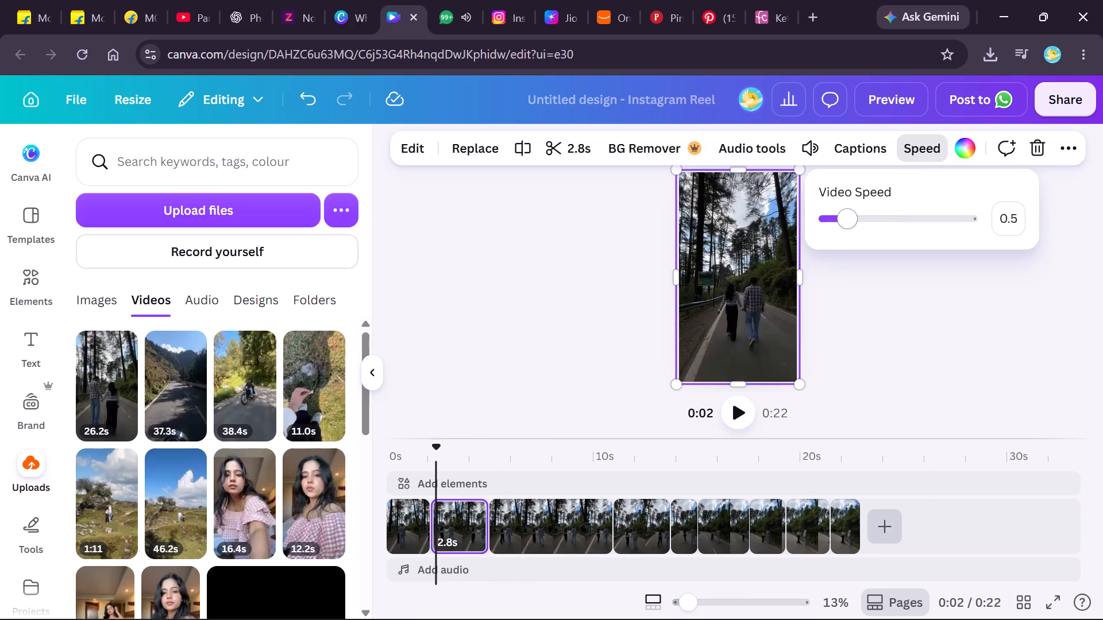
Play the reel from 0:02 and split the 5.9 s segment at 0:09.
{"action": "left_click", "coordinate": [392, 538]}
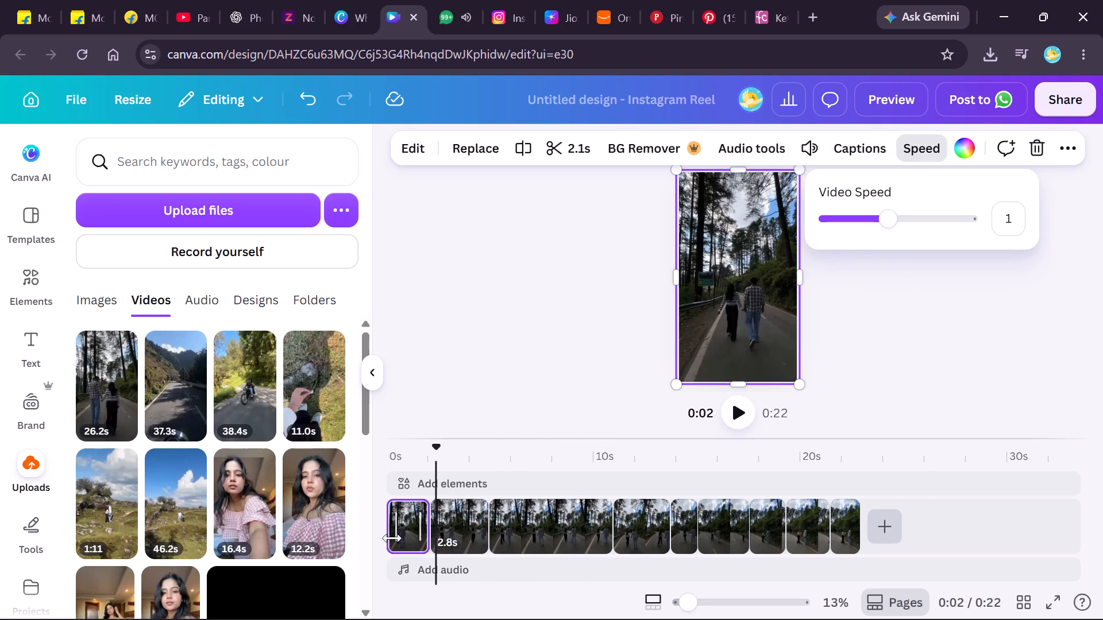
{"action": "left_click", "coordinate": [736, 408]}
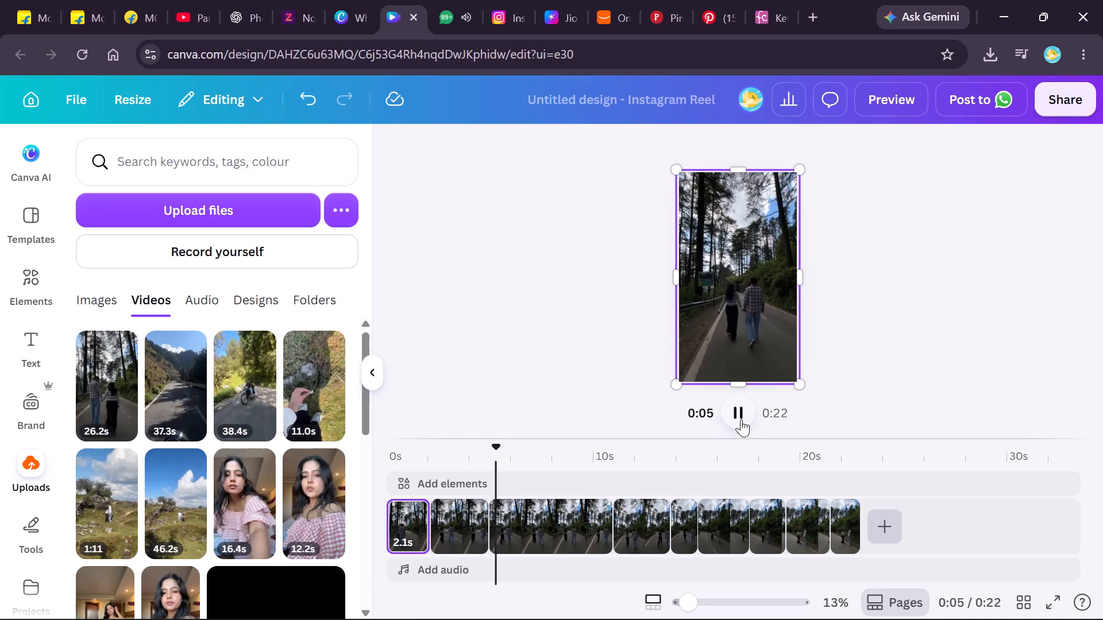
{"action": "left_click", "coordinate": [735, 404]}
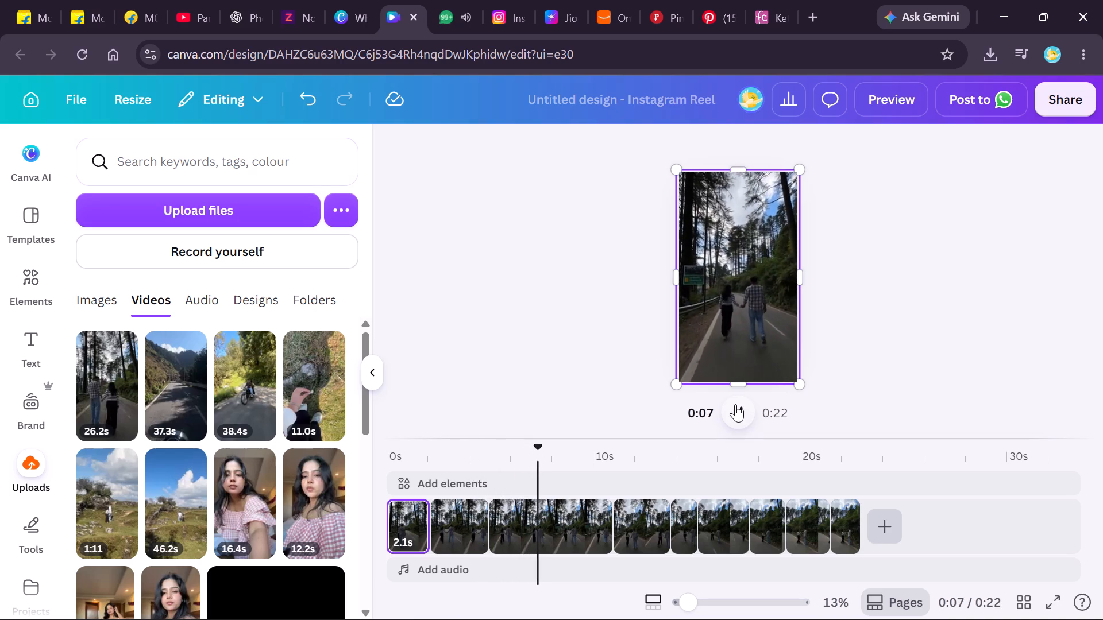
{"action": "left_click", "coordinate": [735, 404]}
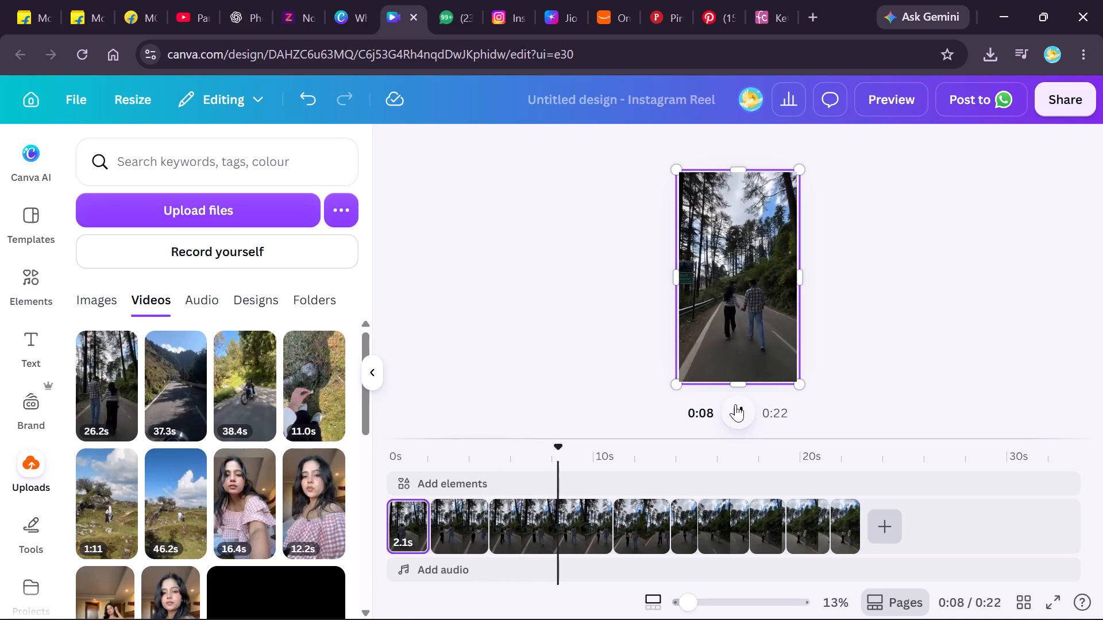
{"action": "left_click", "coordinate": [735, 404]}
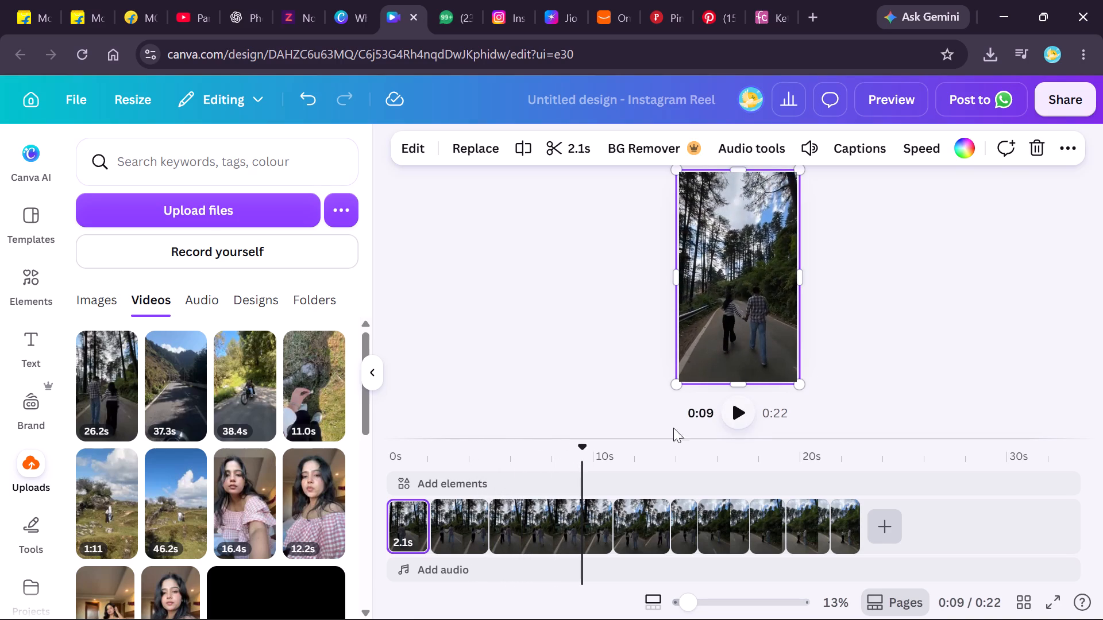
{"action": "left_click", "coordinate": [513, 152]}
Play the reel onward from the split at 0:09.
{"action": "left_click", "coordinate": [741, 413]}
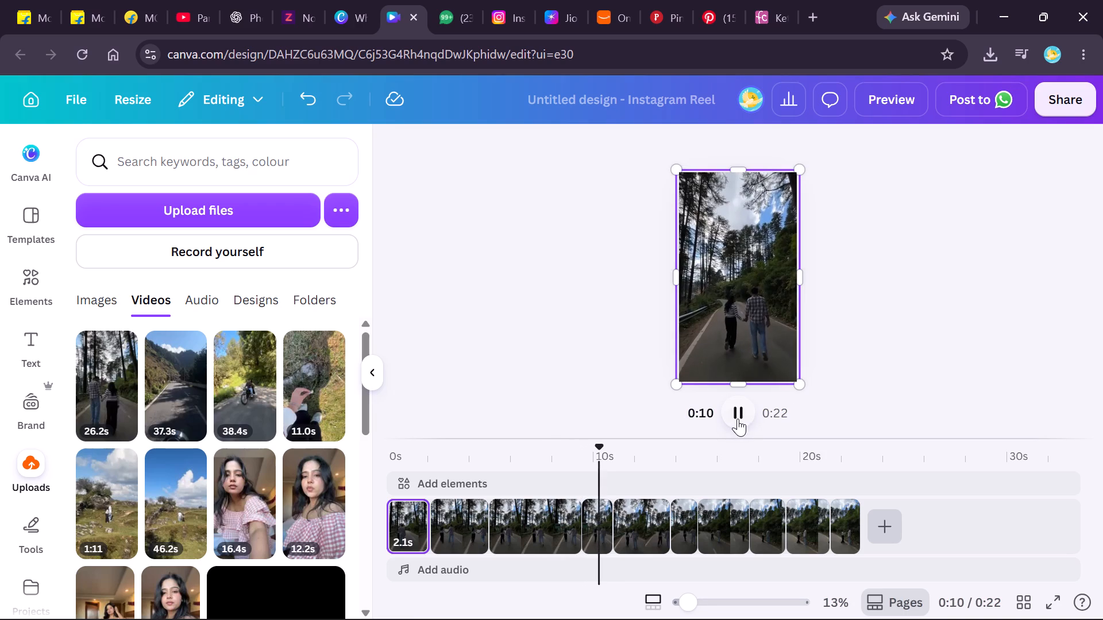
Set the 1.5 s piece at 0:10 to 0.75 video speed and play the reel from about 0:07 to check it.
{"action": "left_click", "coordinate": [595, 503]}
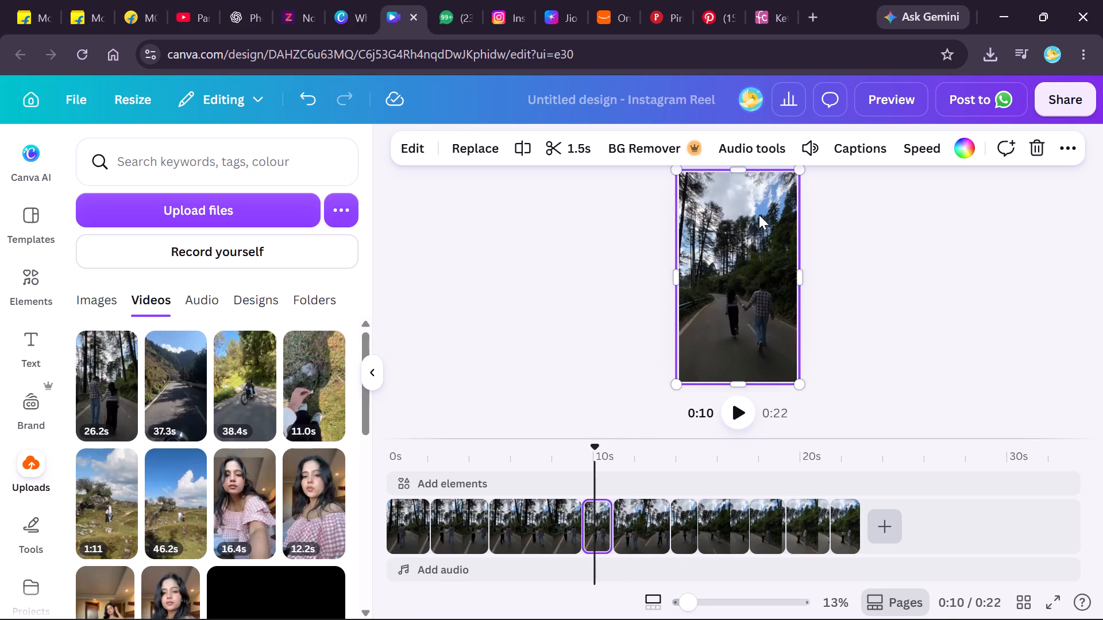
{"action": "left_click", "coordinate": [827, 142]}
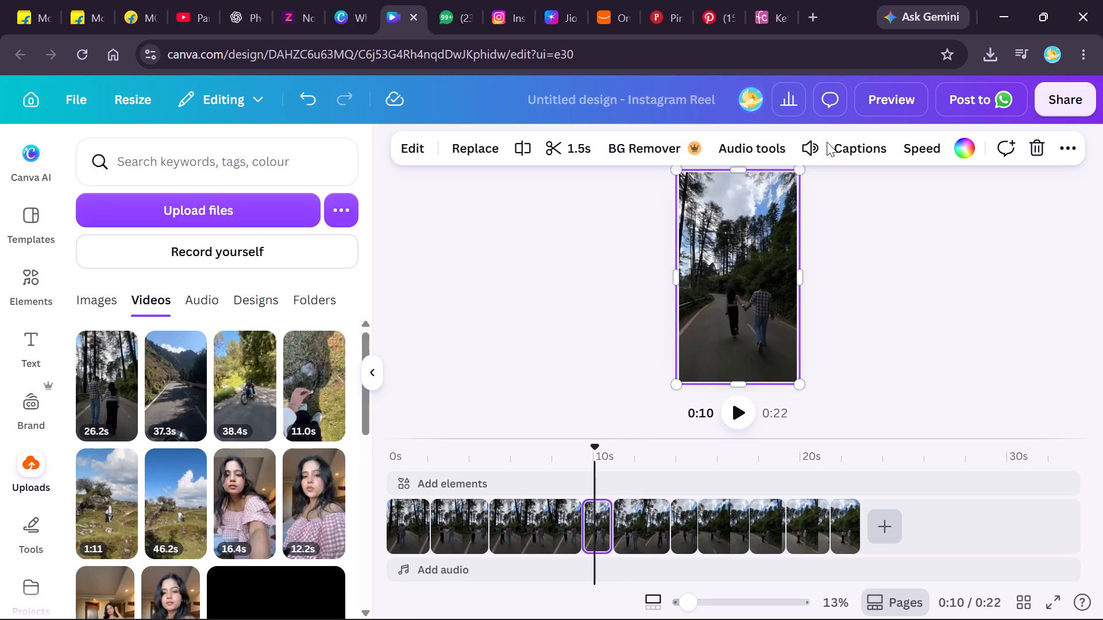
{"action": "left_click", "coordinate": [934, 141]}
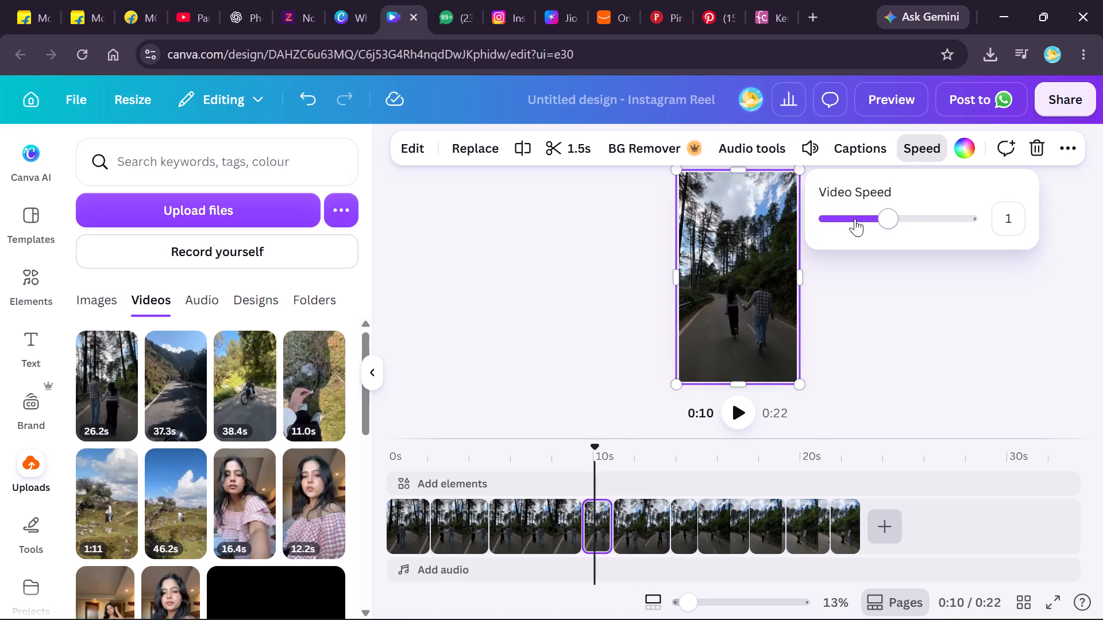
{"action": "left_click", "coordinate": [871, 212]}
{"action": "left_click", "coordinate": [544, 510]}
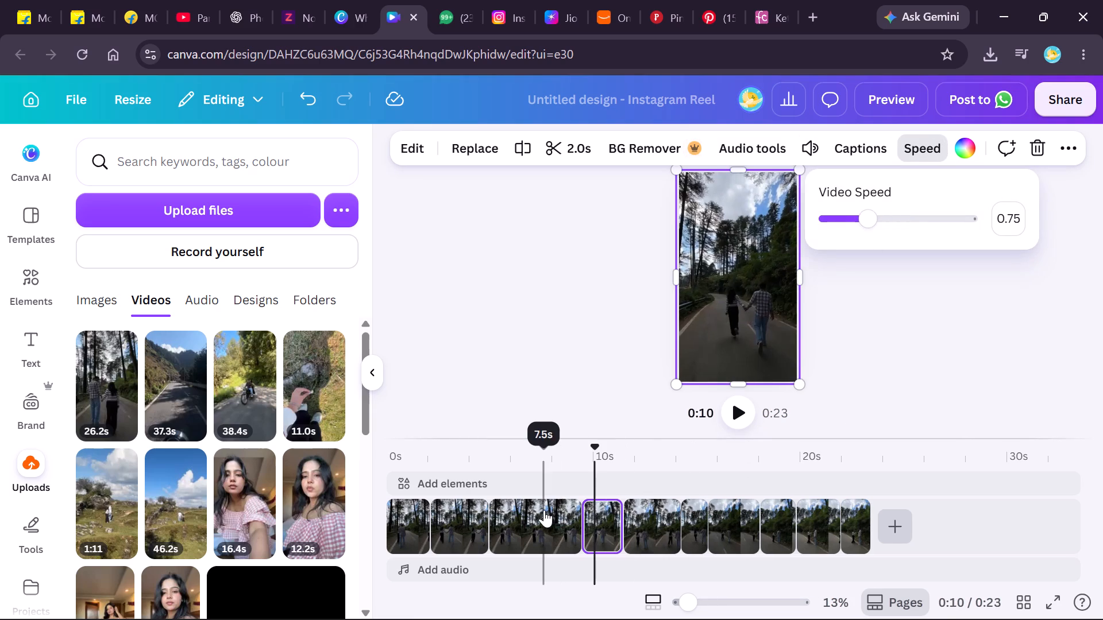
{"action": "left_click", "coordinate": [734, 418]}
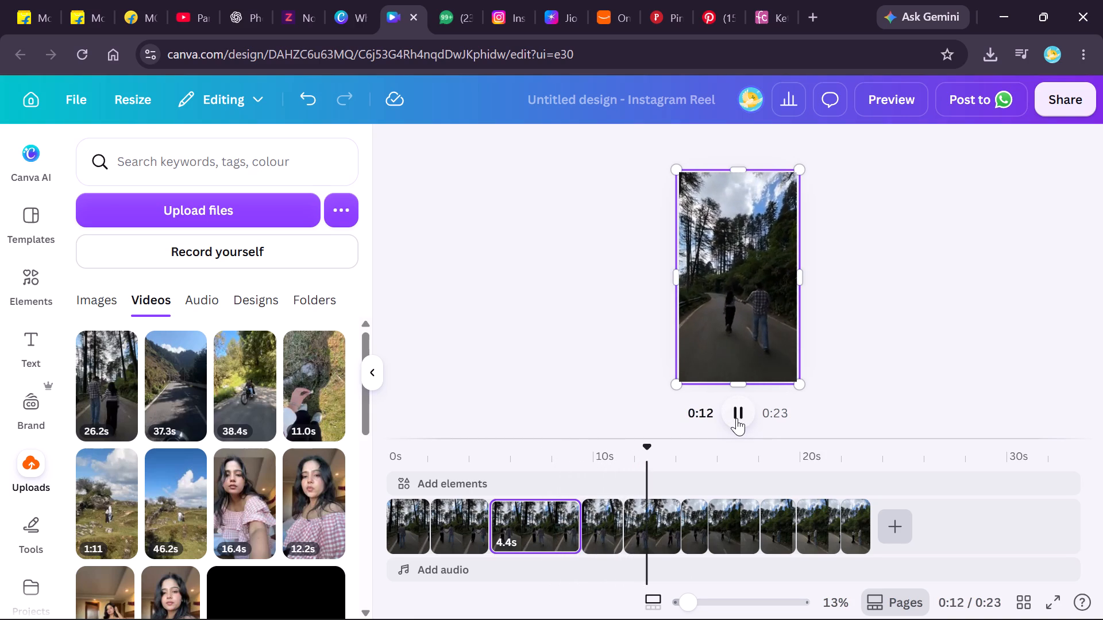
{"action": "left_click", "coordinate": [727, 413]}
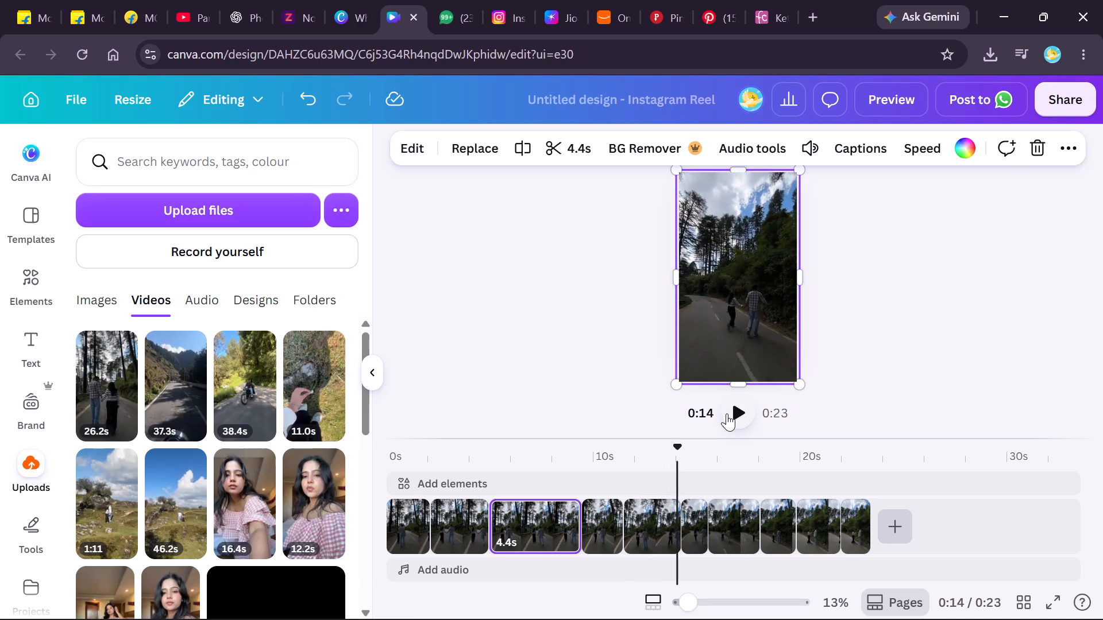
{"action": "left_click", "coordinate": [733, 413]}
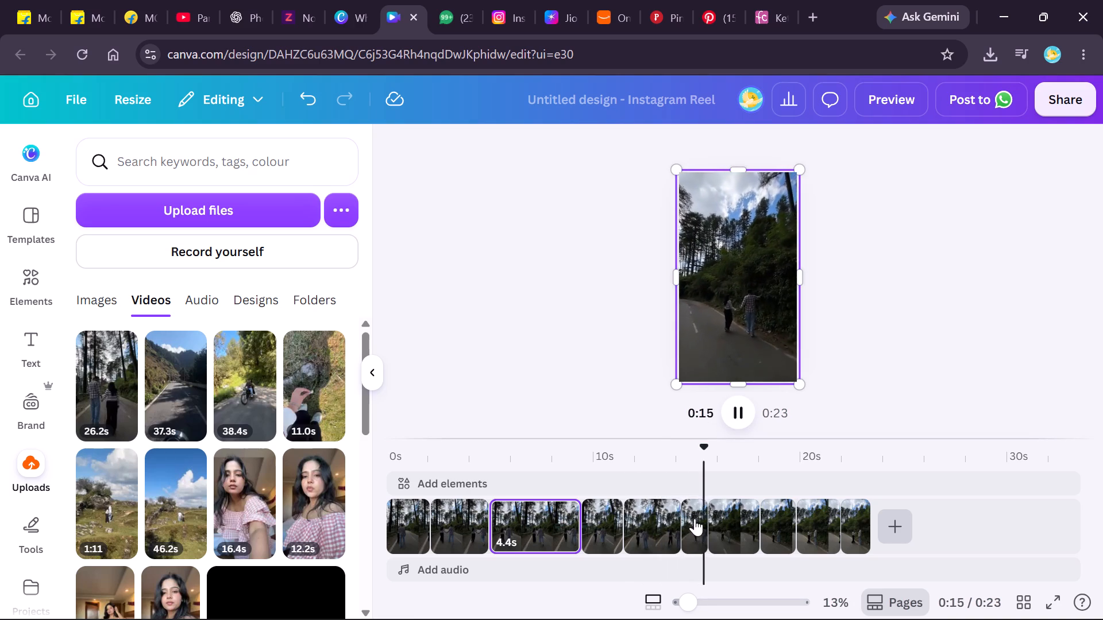
Set the 1.3 s piece at 0:14 to 0.75 video speed and play the reel from 0:12 to its end.
{"action": "left_click", "coordinate": [688, 528]}
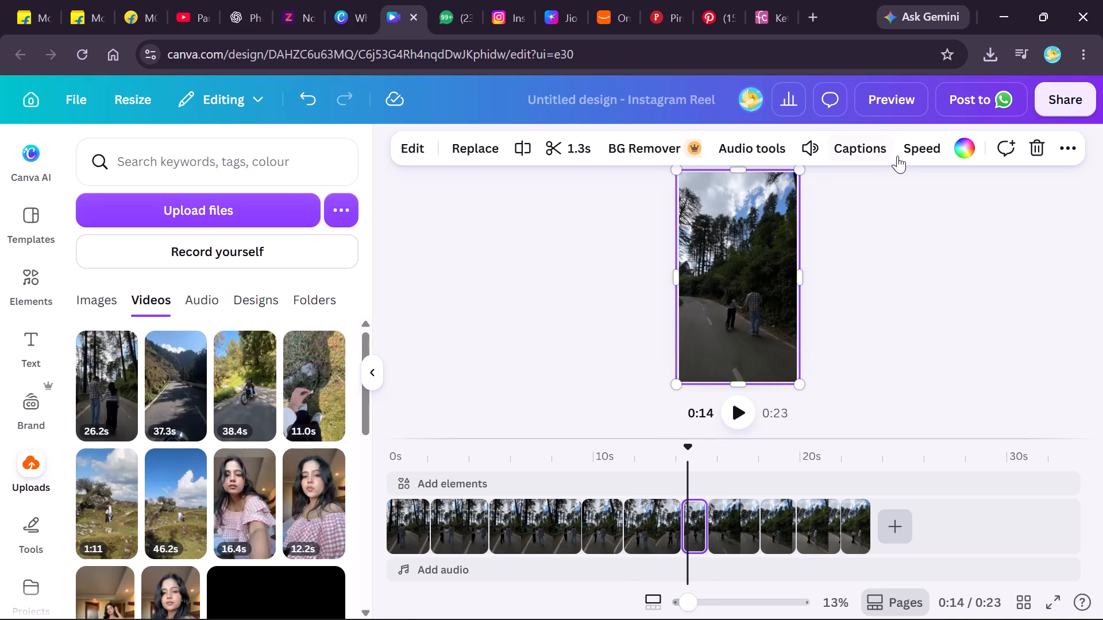
{"action": "left_click", "coordinate": [903, 156]}
{"action": "left_click", "coordinate": [865, 206]}
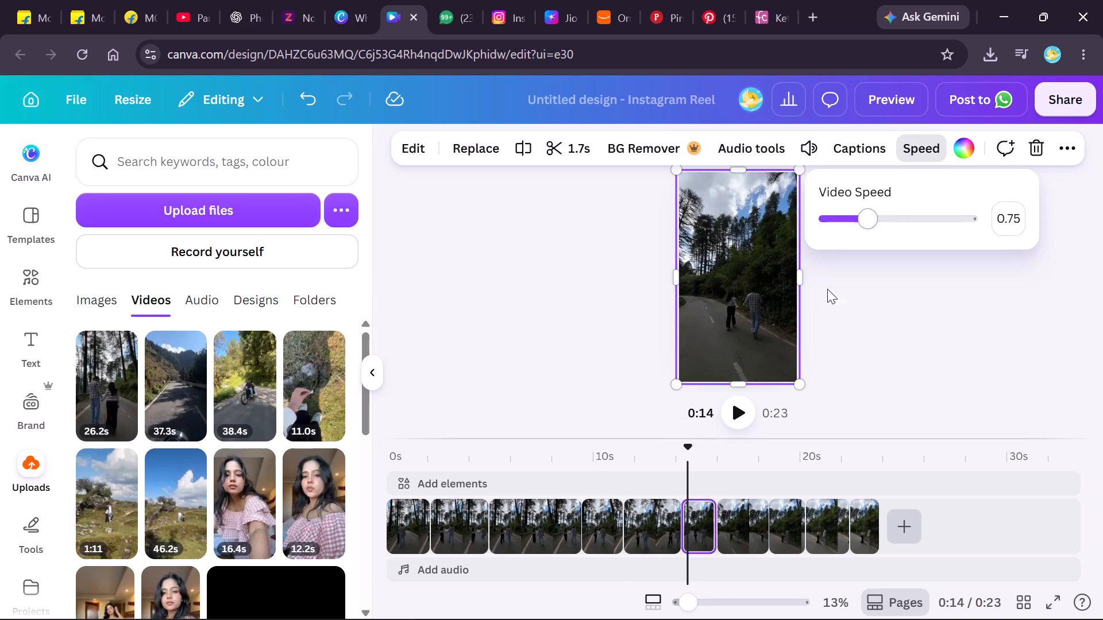
{"action": "left_click", "coordinate": [636, 514]}
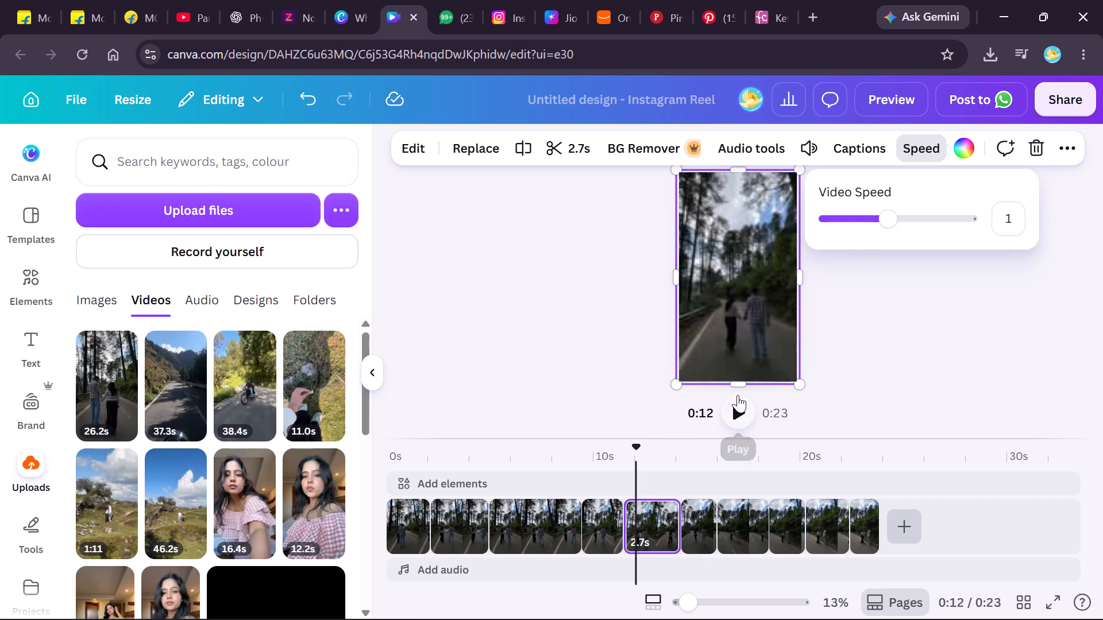
{"action": "left_click", "coordinate": [738, 395]}
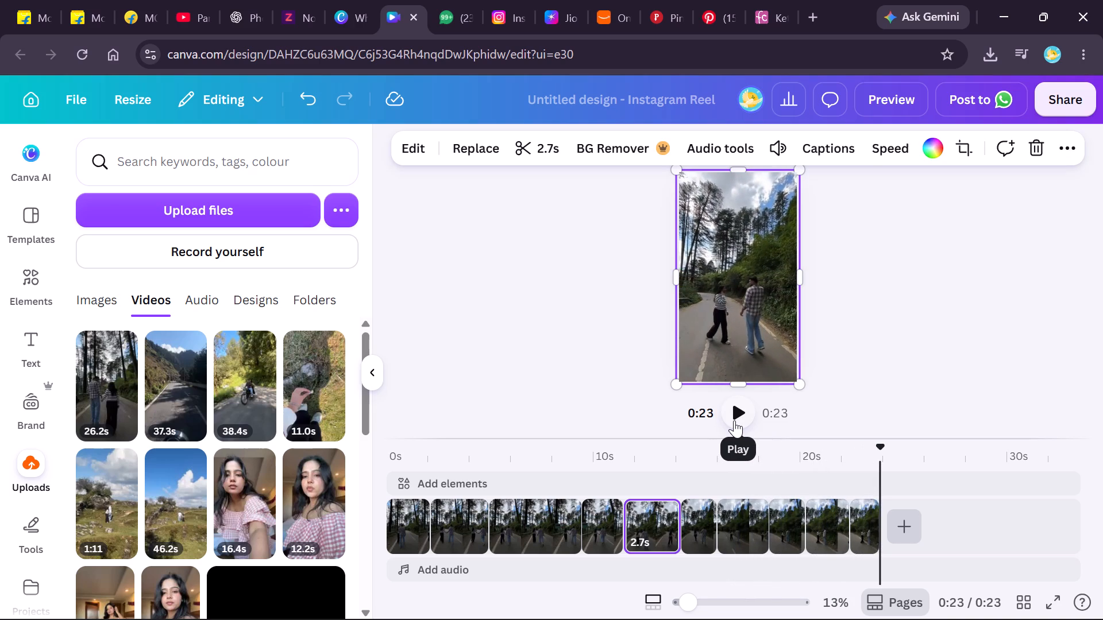
Play the whole reel from the start in full screen to review the edits.
{"action": "left_click", "coordinate": [393, 523]}
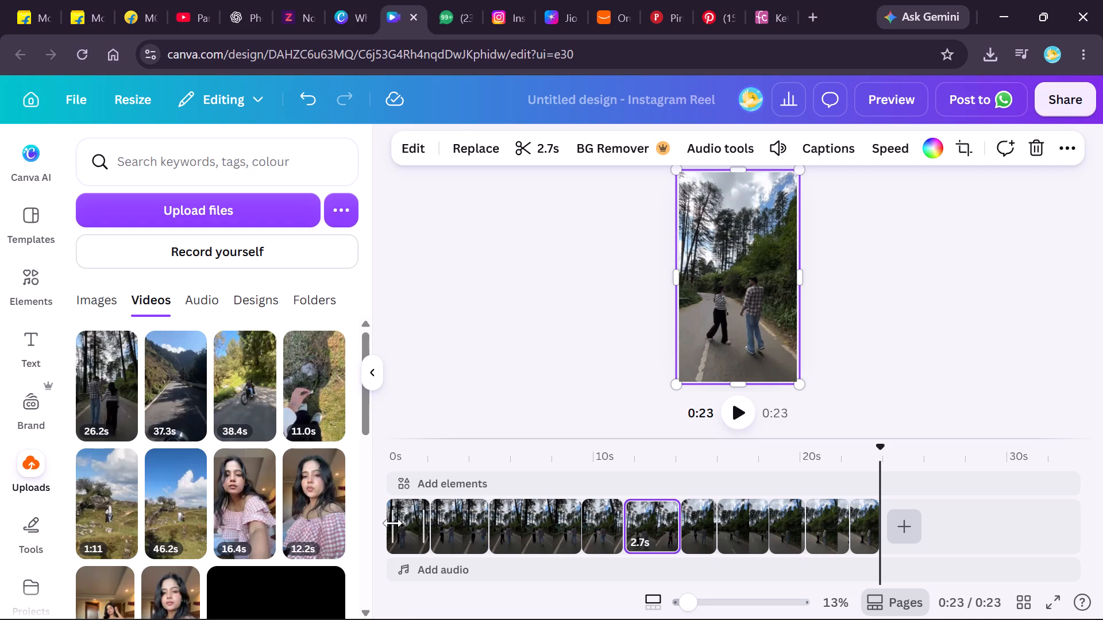
{"action": "left_click", "coordinate": [734, 414]}
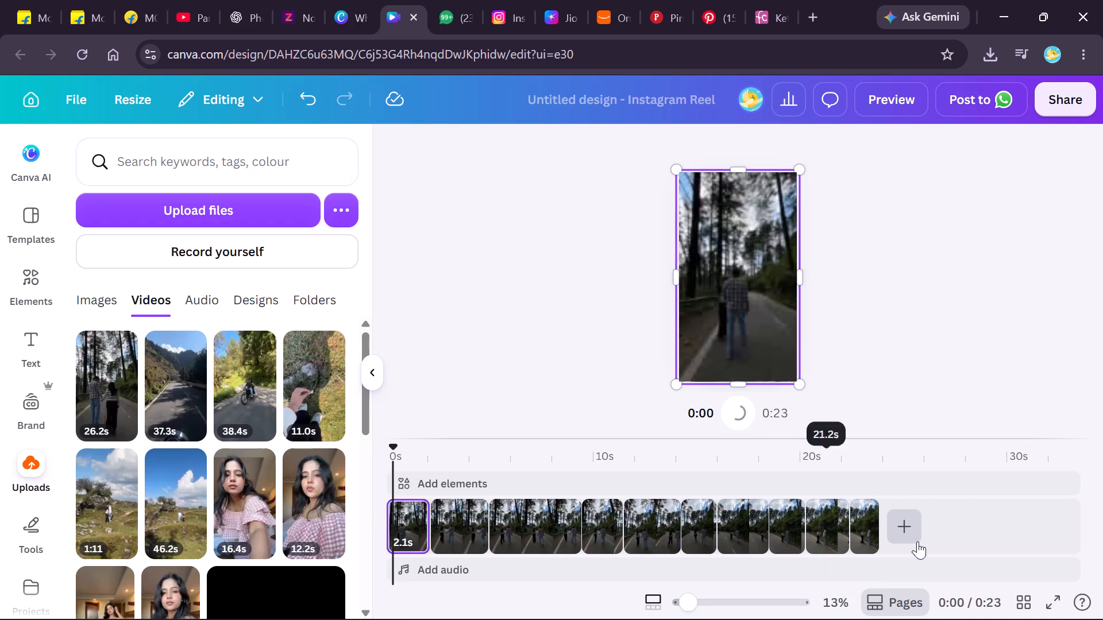
{"action": "left_click", "coordinate": [1050, 604]}
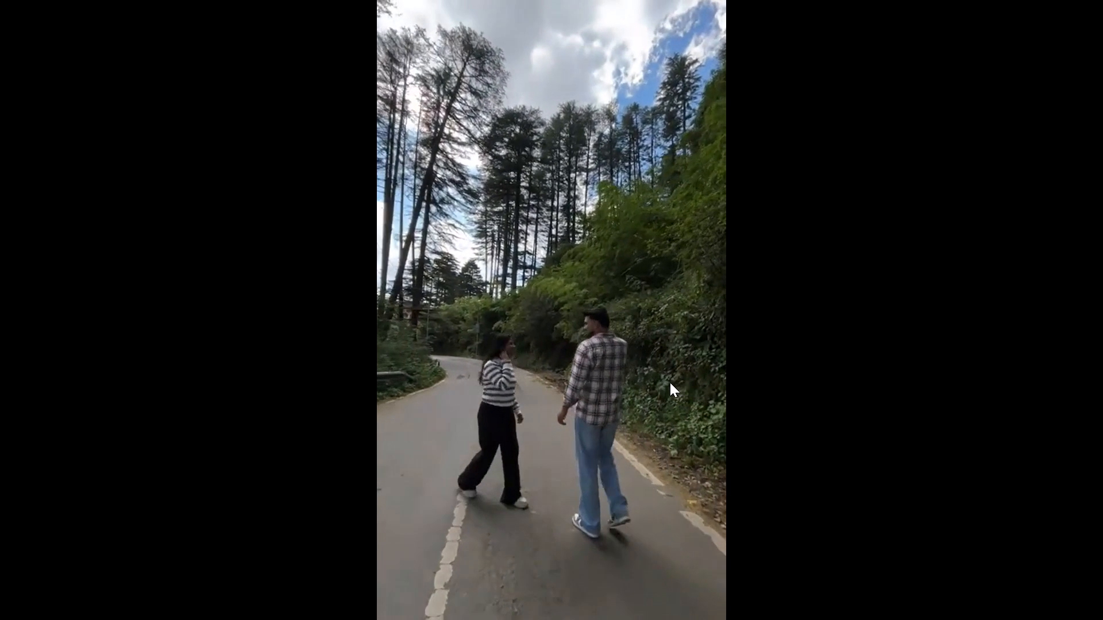
{"action": "key", "text": "Escape"}
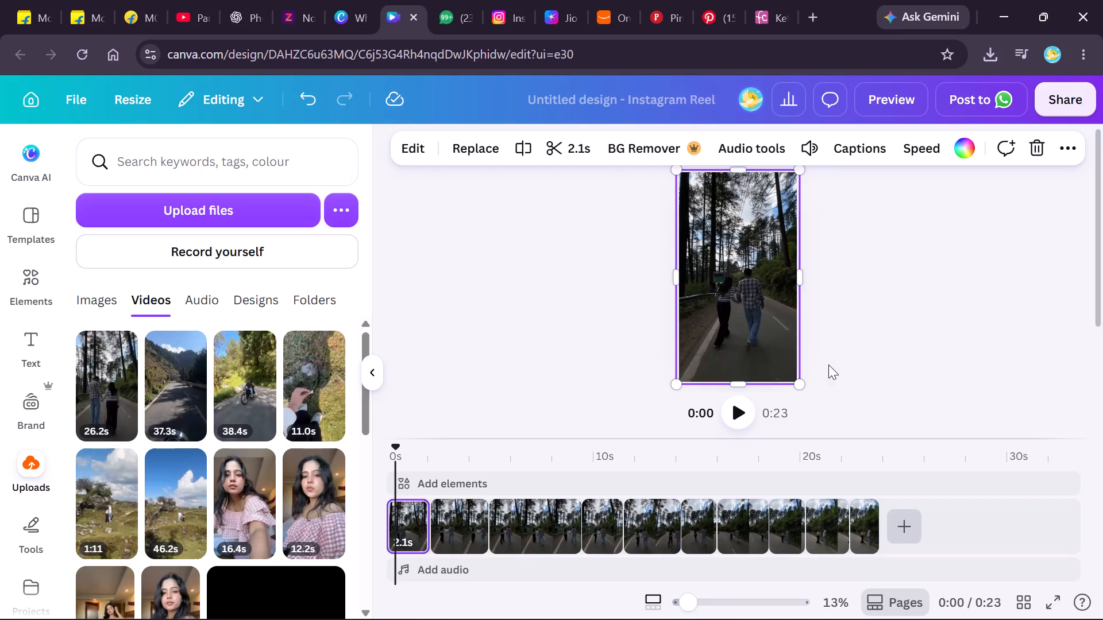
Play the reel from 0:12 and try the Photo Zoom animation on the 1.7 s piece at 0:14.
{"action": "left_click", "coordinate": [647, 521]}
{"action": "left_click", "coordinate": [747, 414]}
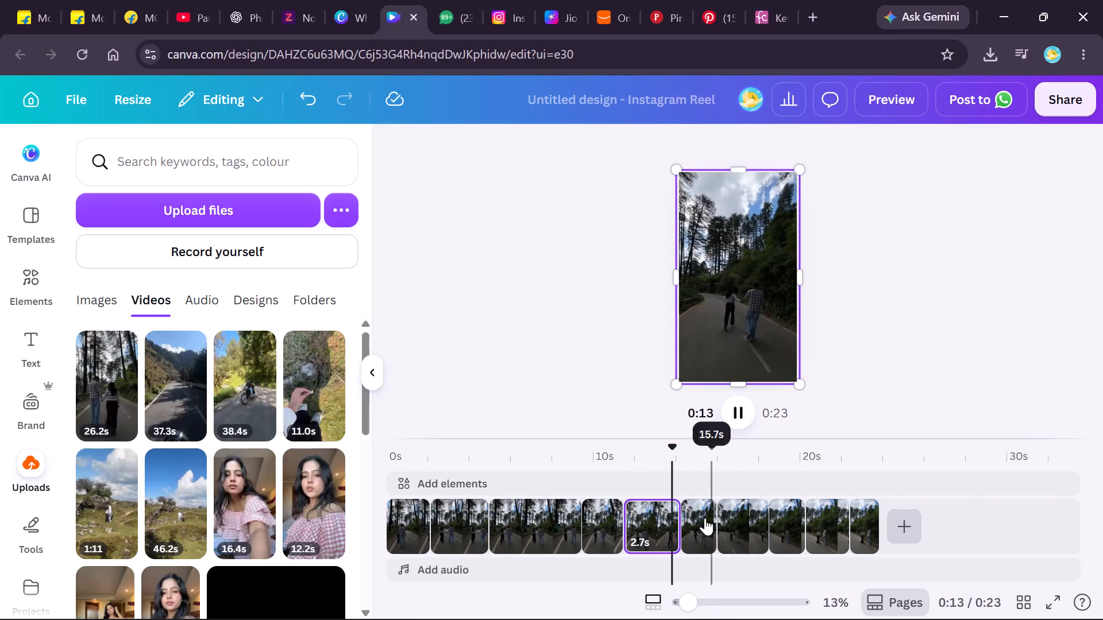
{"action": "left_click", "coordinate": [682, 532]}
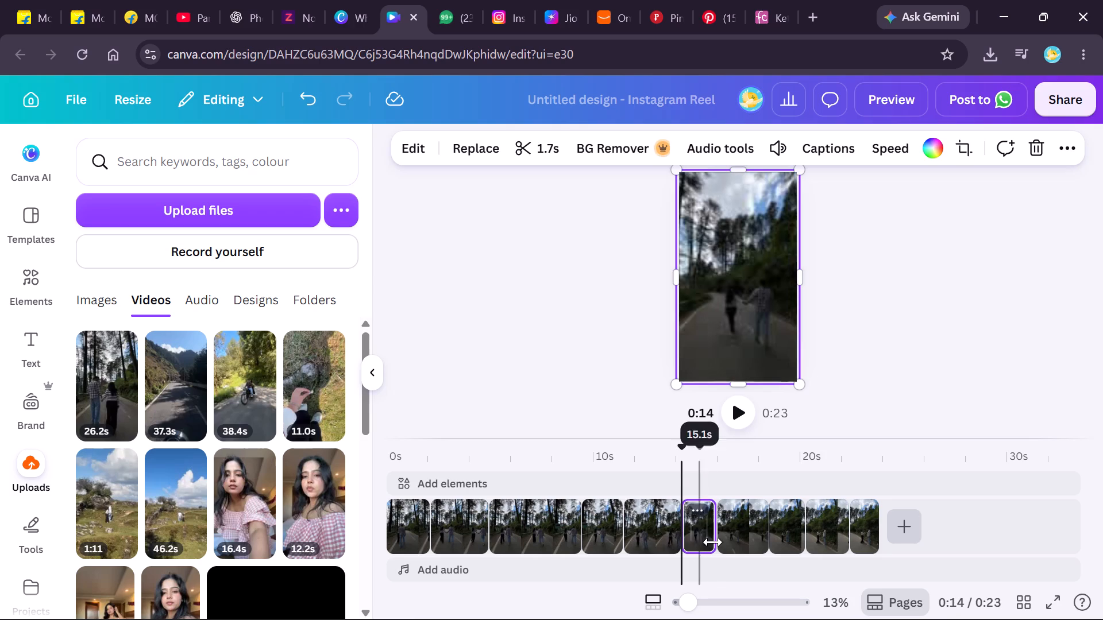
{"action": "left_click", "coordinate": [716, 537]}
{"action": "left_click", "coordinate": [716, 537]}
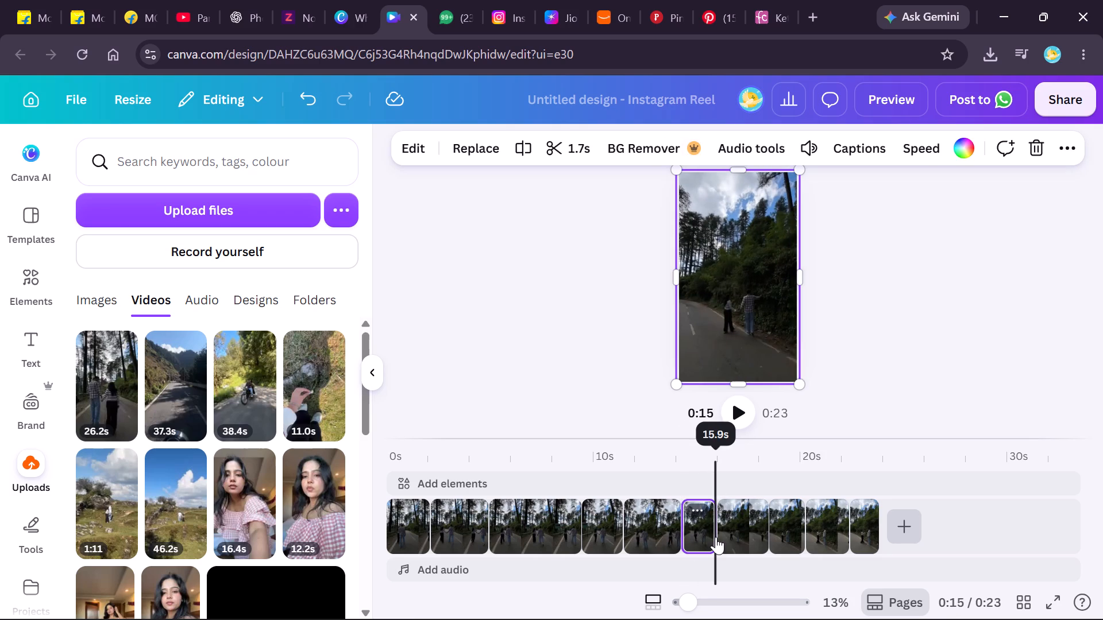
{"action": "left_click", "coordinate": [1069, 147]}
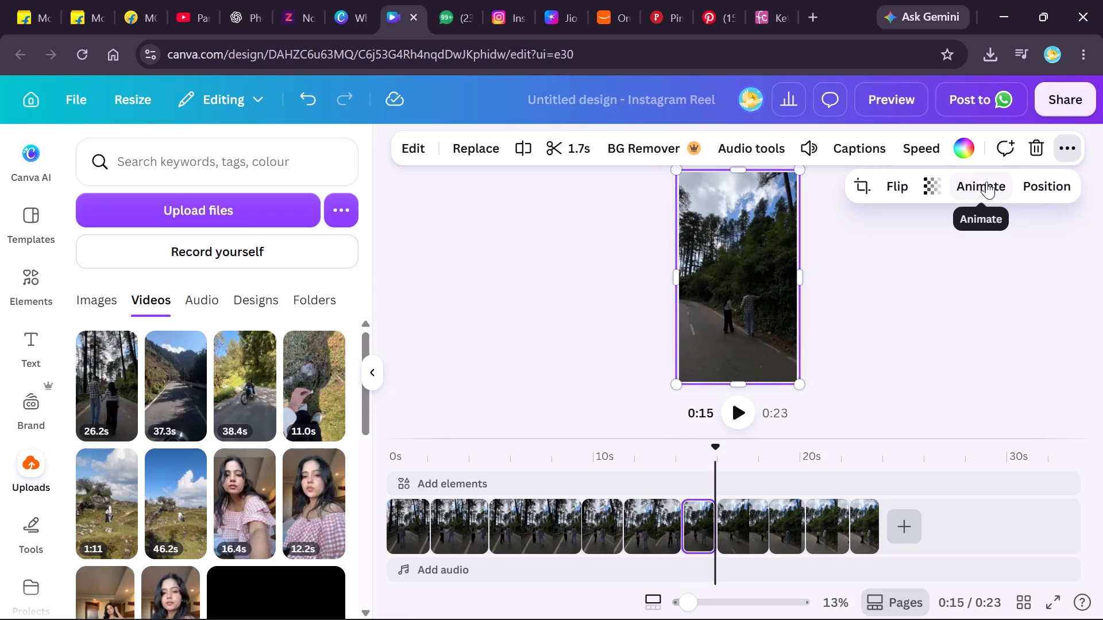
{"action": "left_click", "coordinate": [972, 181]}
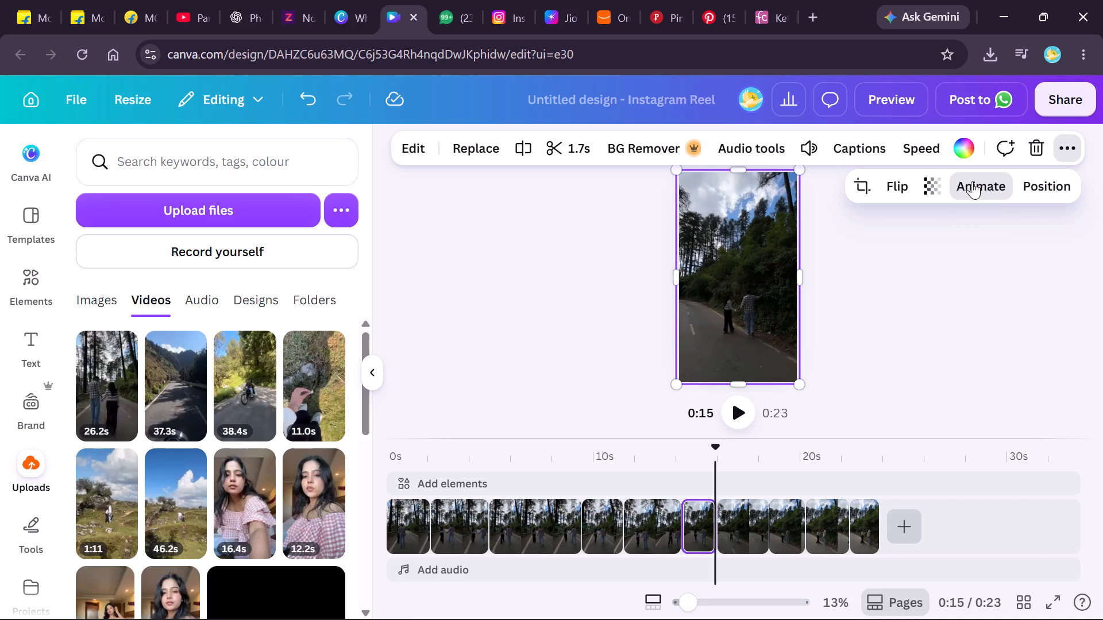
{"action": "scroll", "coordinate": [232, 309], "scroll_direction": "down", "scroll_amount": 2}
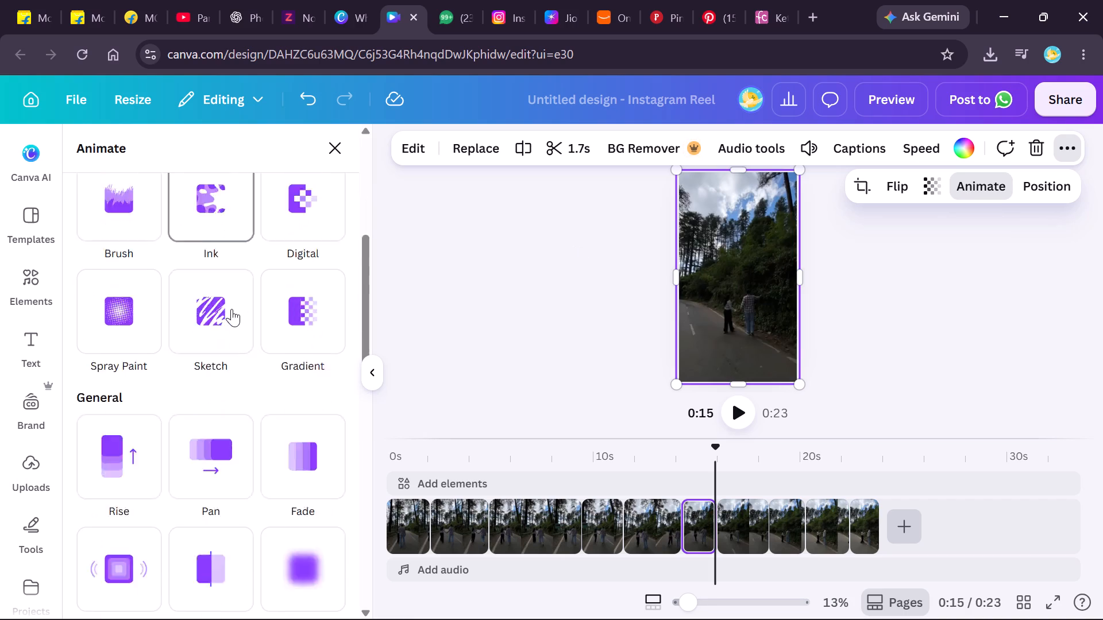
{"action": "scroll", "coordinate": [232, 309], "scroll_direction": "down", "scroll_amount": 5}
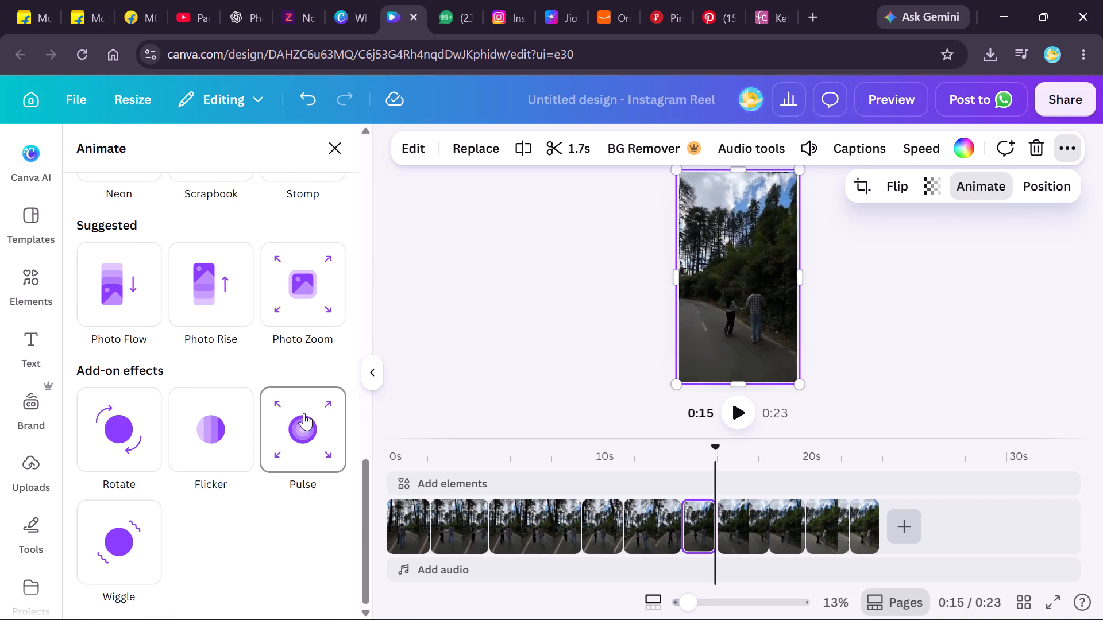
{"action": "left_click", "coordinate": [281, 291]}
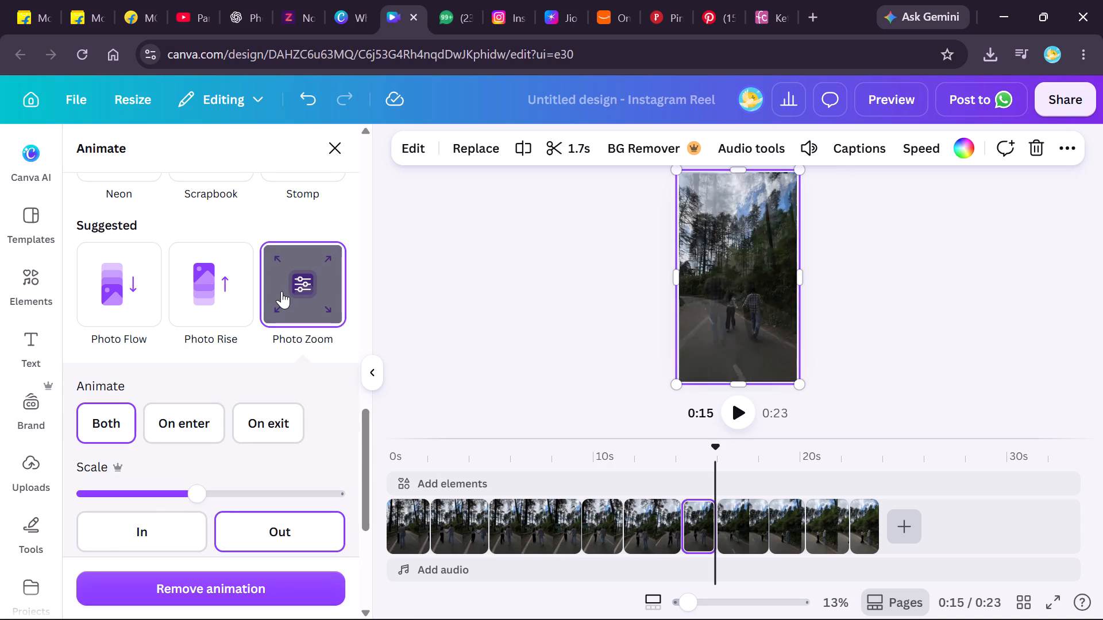
Play the reel from 0:12 and undo the Photo Zoom animation on the piece at 0:14.
{"action": "left_click", "coordinate": [655, 530]}
{"action": "left_click", "coordinate": [752, 404]}
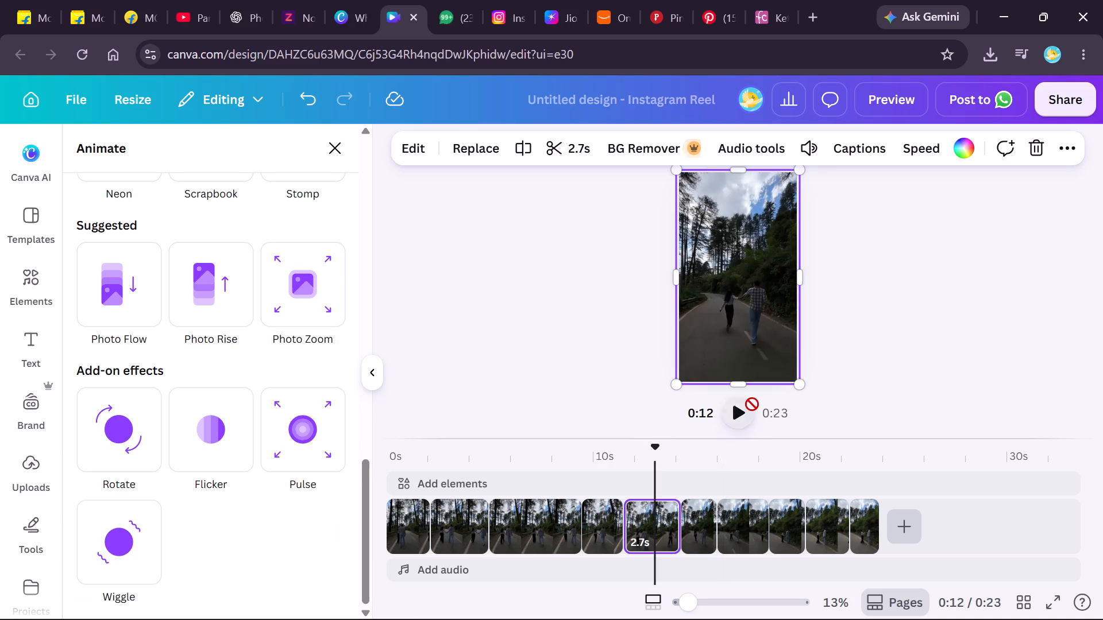
{"action": "key", "text": "ctrl+z"}
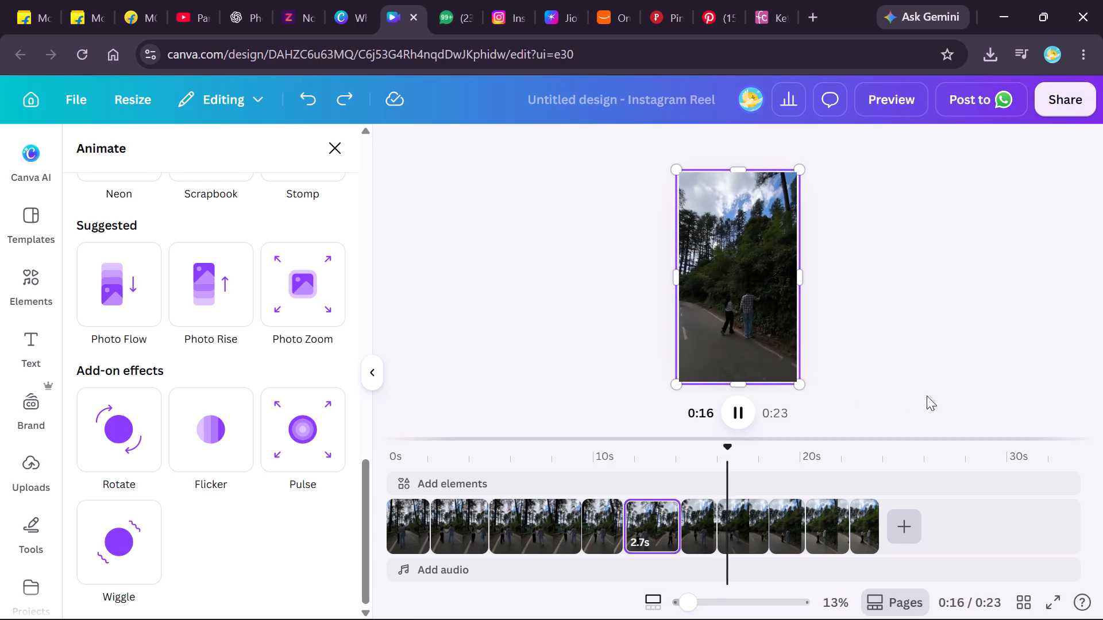
{"action": "scroll", "coordinate": [372, 427], "scroll_direction": "down", "scroll_amount": 3}
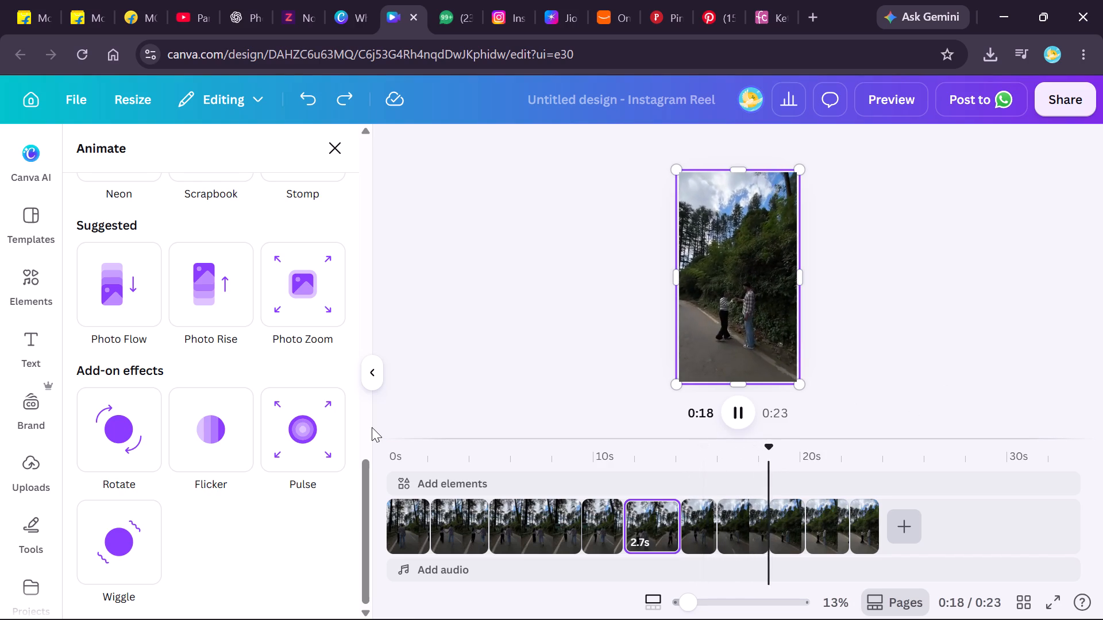
{"action": "scroll", "coordinate": [49, 405], "scroll_direction": "up", "scroll_amount": 3}
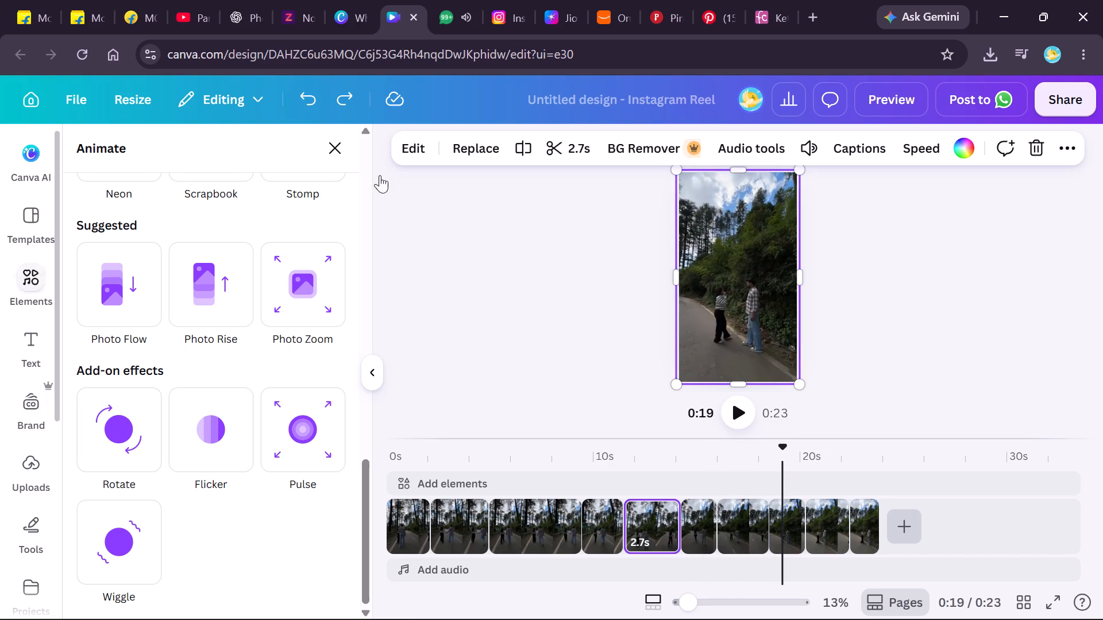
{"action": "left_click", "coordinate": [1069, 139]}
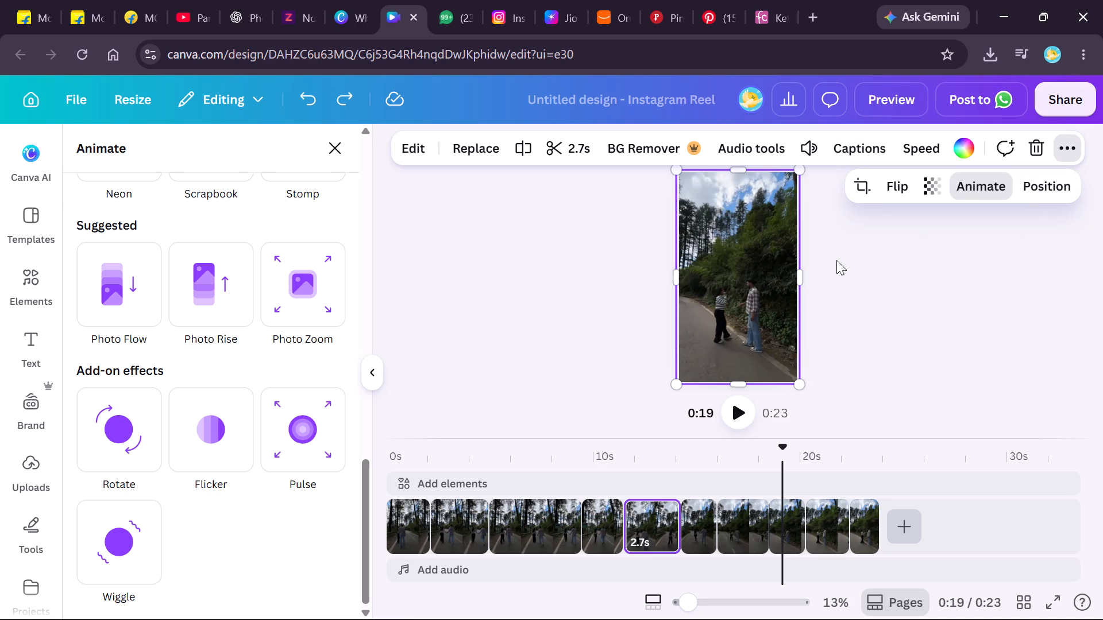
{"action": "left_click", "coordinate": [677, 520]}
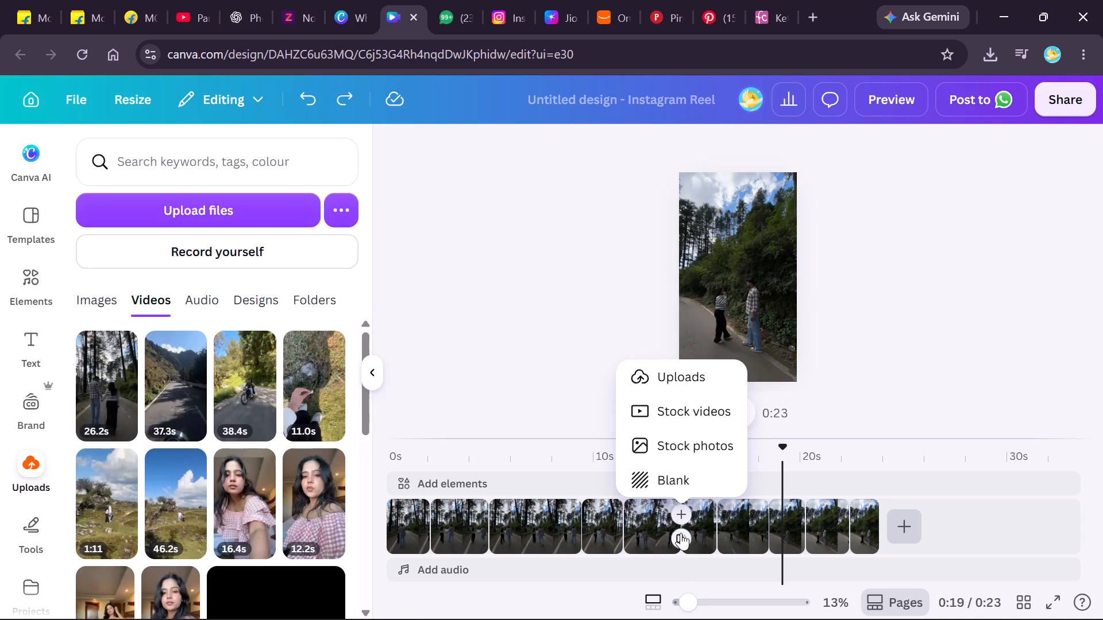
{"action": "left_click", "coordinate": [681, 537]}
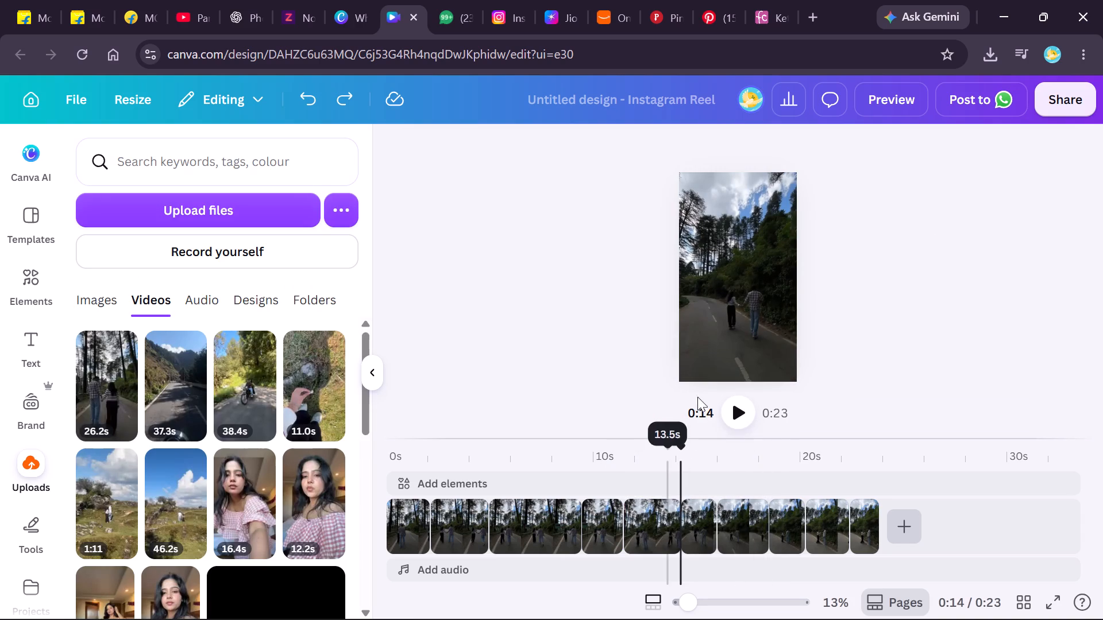
Play the reel from 0:09 to review the cuts between the pieces.
{"action": "left_click", "coordinate": [592, 536]}
{"action": "left_click", "coordinate": [741, 407]}
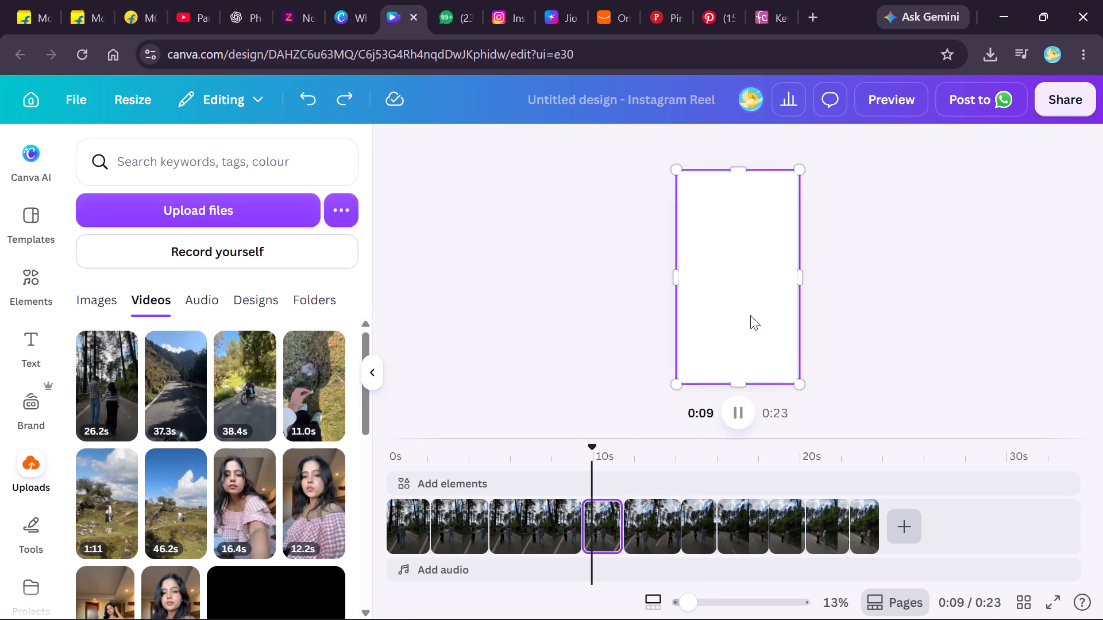
{"action": "left_click", "coordinate": [734, 417]}
Open the transition choices for the cut at 0:14, between the 2.7 s piece and the following piece.
{"action": "left_click", "coordinate": [681, 538]}
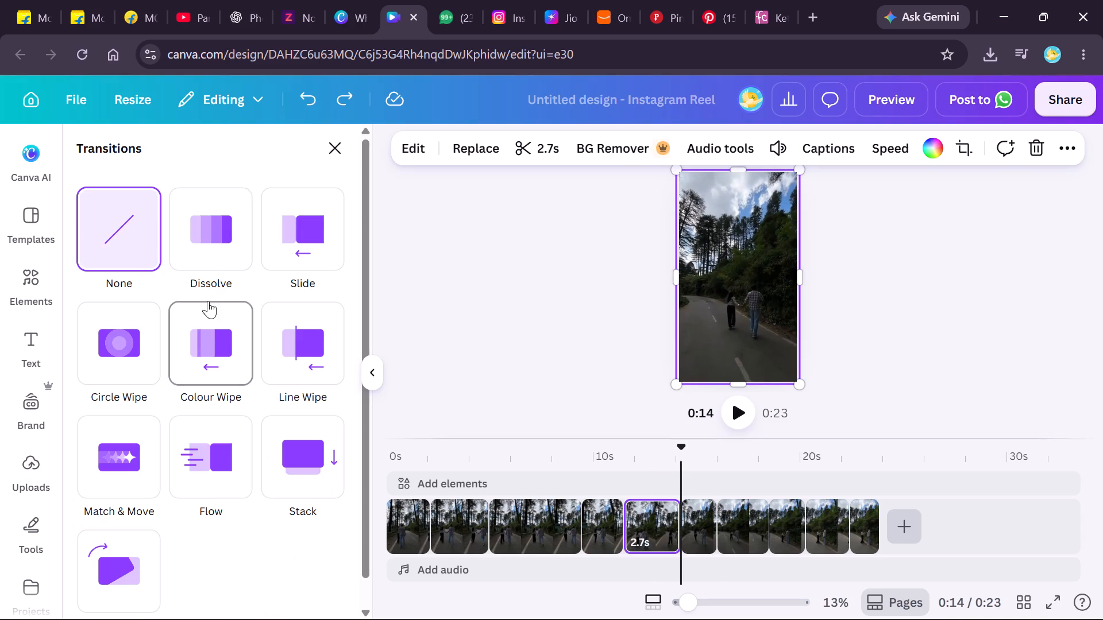
Add a 0.5 s Dissolve transition after the 2.7 s piece at 0:14 and play from the preceding 2.0 s piece.
{"action": "left_click", "coordinate": [208, 266]}
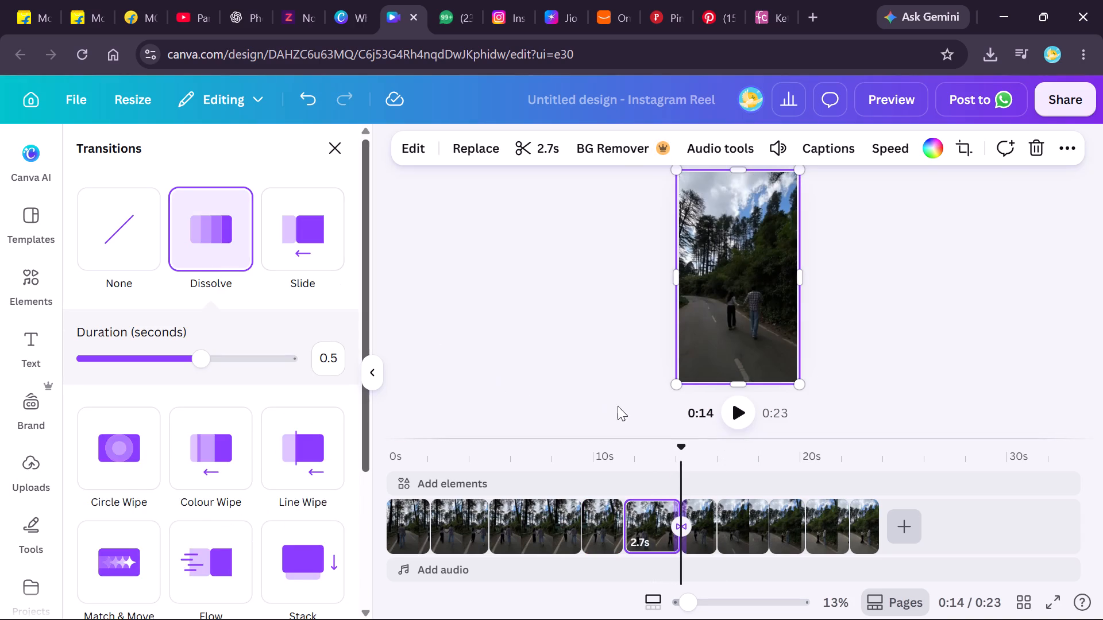
{"action": "left_click", "coordinate": [613, 507]}
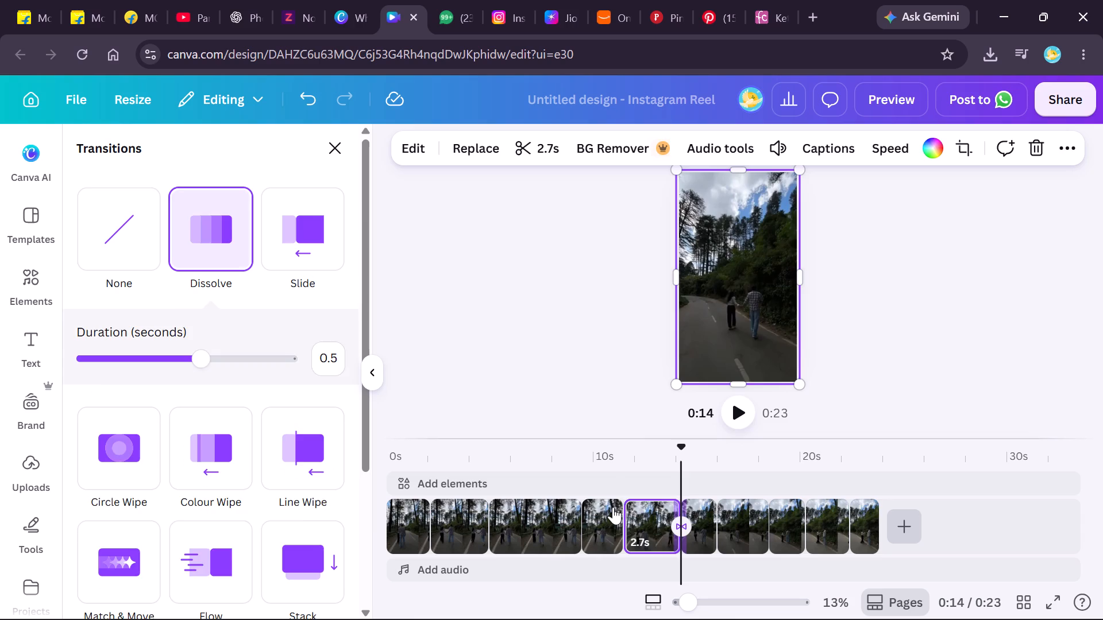
{"action": "left_click", "coordinate": [749, 416]}
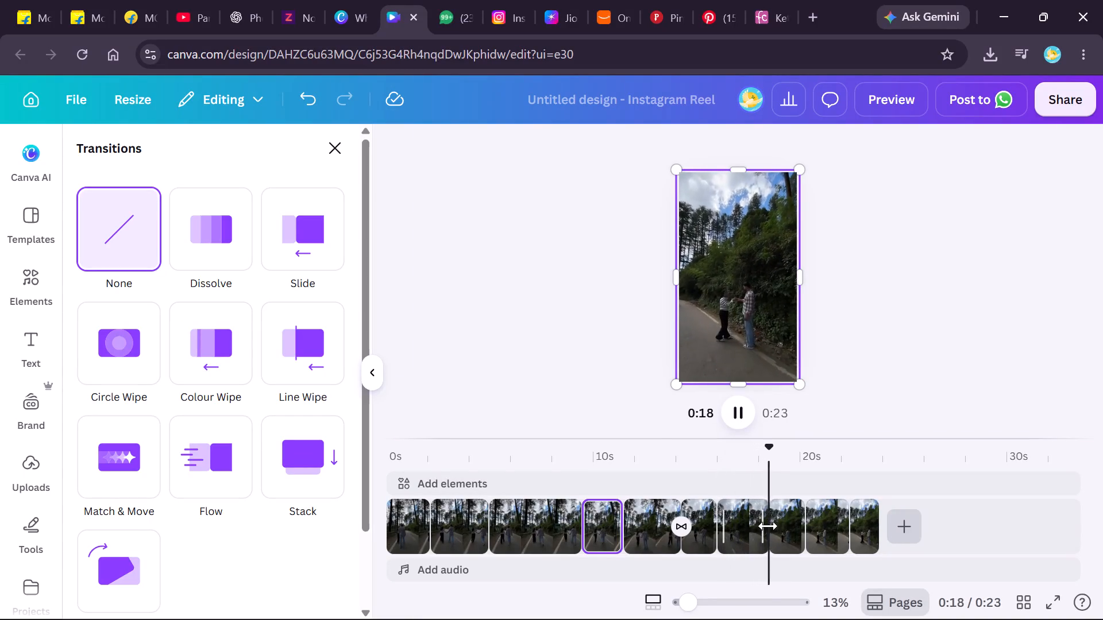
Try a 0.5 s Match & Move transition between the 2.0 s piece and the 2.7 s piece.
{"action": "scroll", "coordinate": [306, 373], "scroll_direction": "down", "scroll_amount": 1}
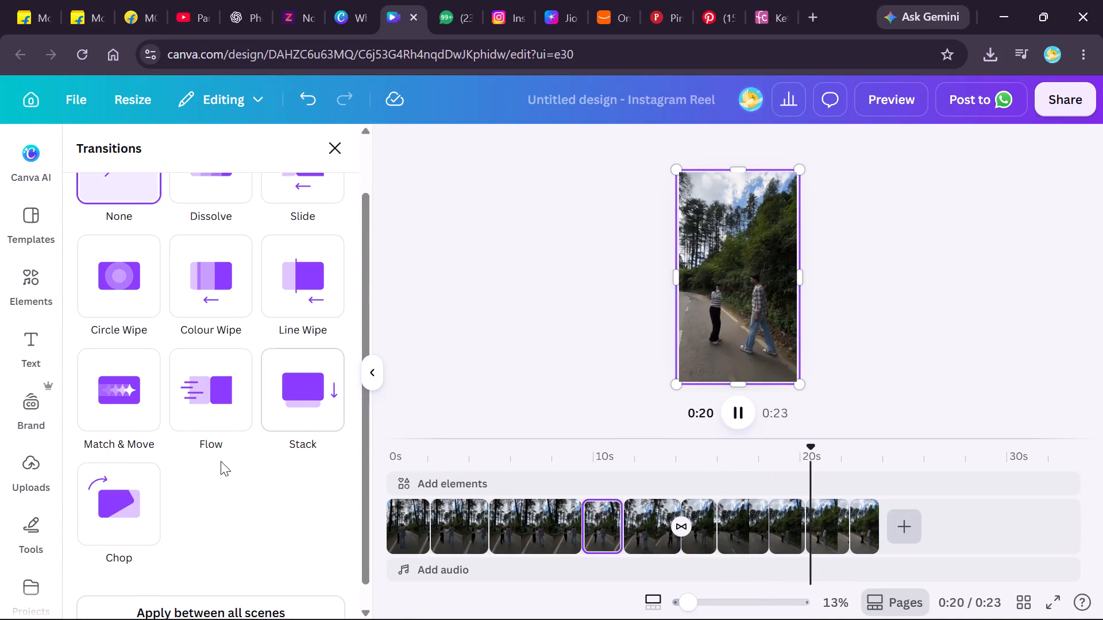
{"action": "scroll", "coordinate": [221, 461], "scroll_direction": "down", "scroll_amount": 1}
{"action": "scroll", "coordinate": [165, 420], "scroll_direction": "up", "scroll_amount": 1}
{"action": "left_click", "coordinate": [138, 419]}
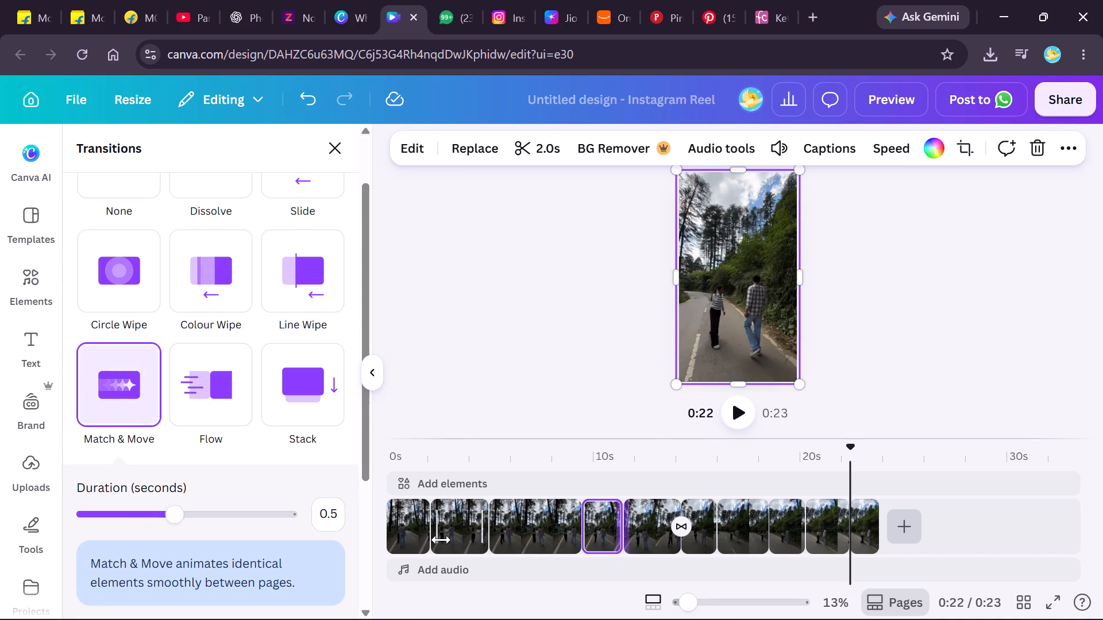
Play the reel from the 1.7 s piece at 0:19 and again from the 2.7 s piece at 0:12.
{"action": "left_click", "coordinate": [776, 533]}
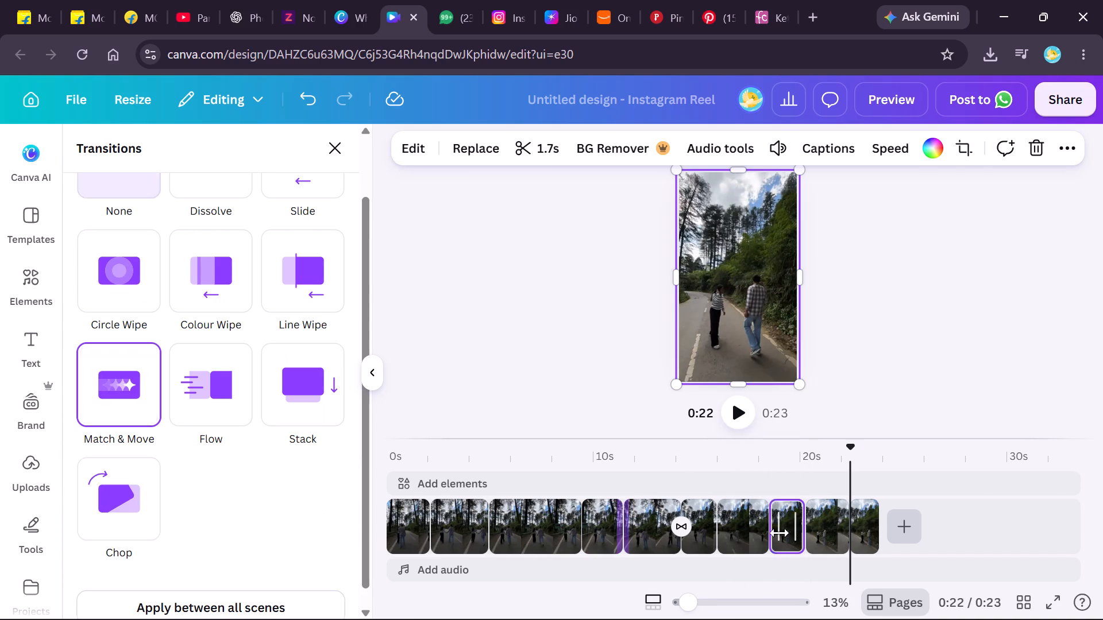
{"action": "left_click", "coordinate": [799, 532]}
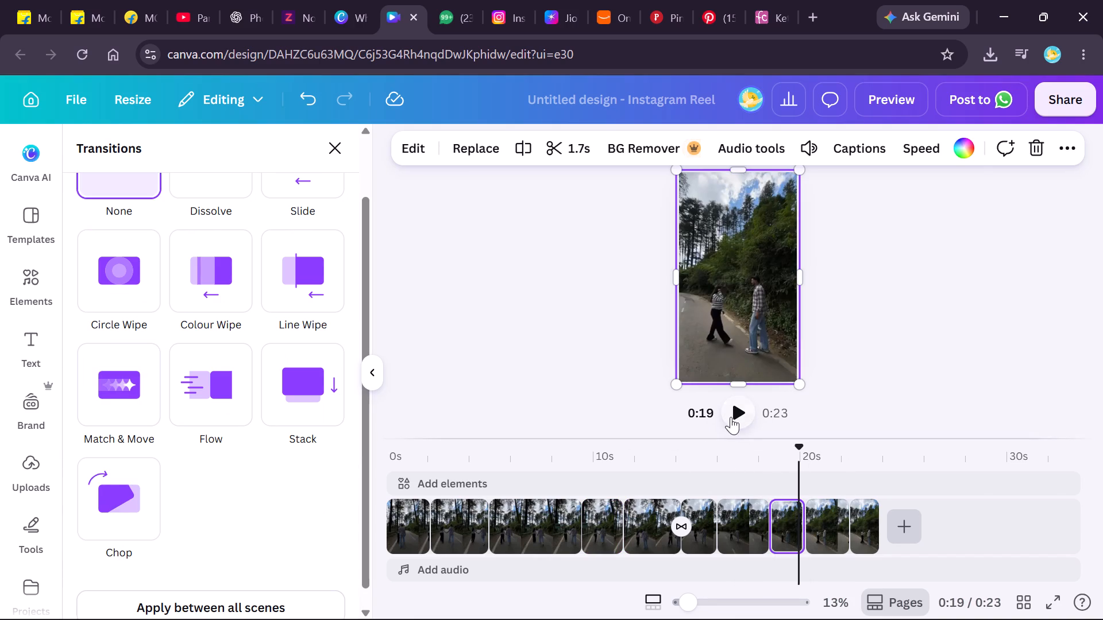
{"action": "left_click", "coordinate": [731, 417]}
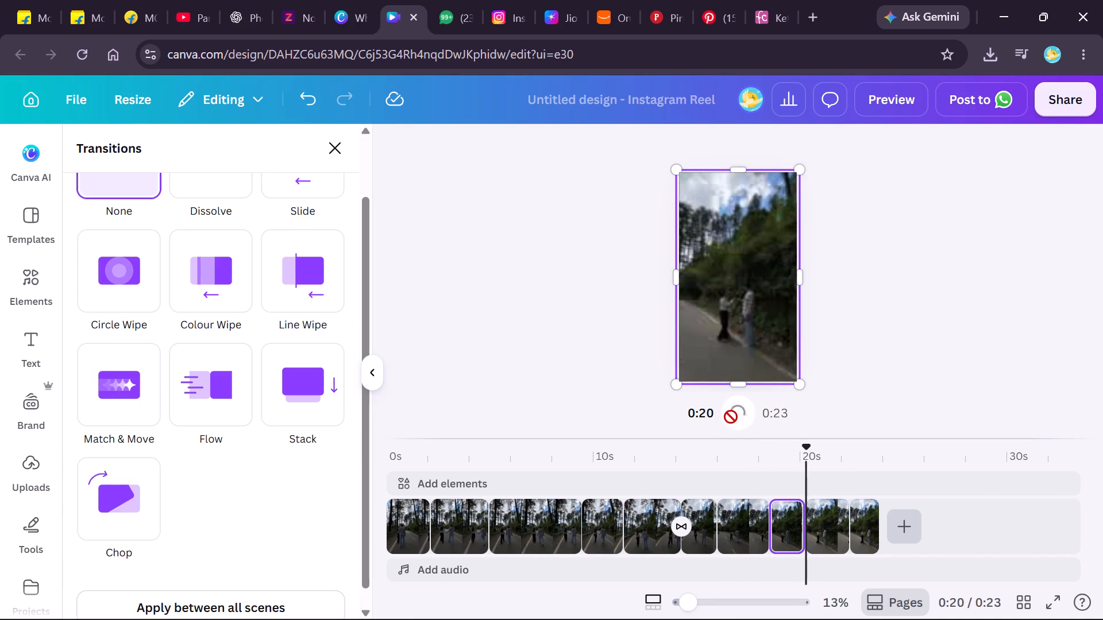
{"action": "left_click", "coordinate": [648, 501]}
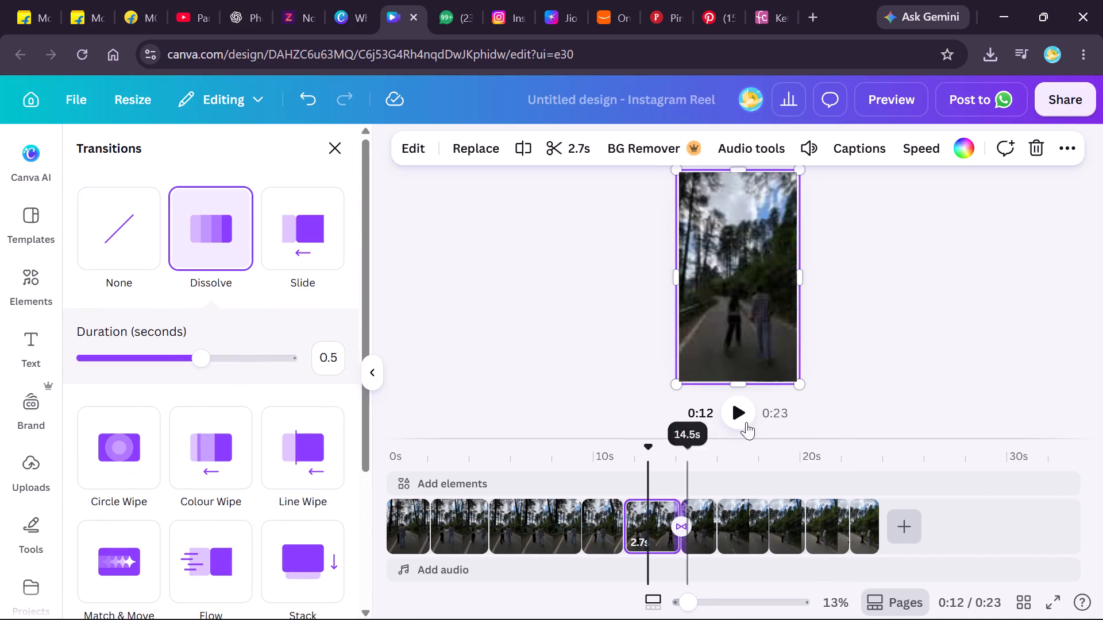
{"action": "left_click", "coordinate": [739, 416]}
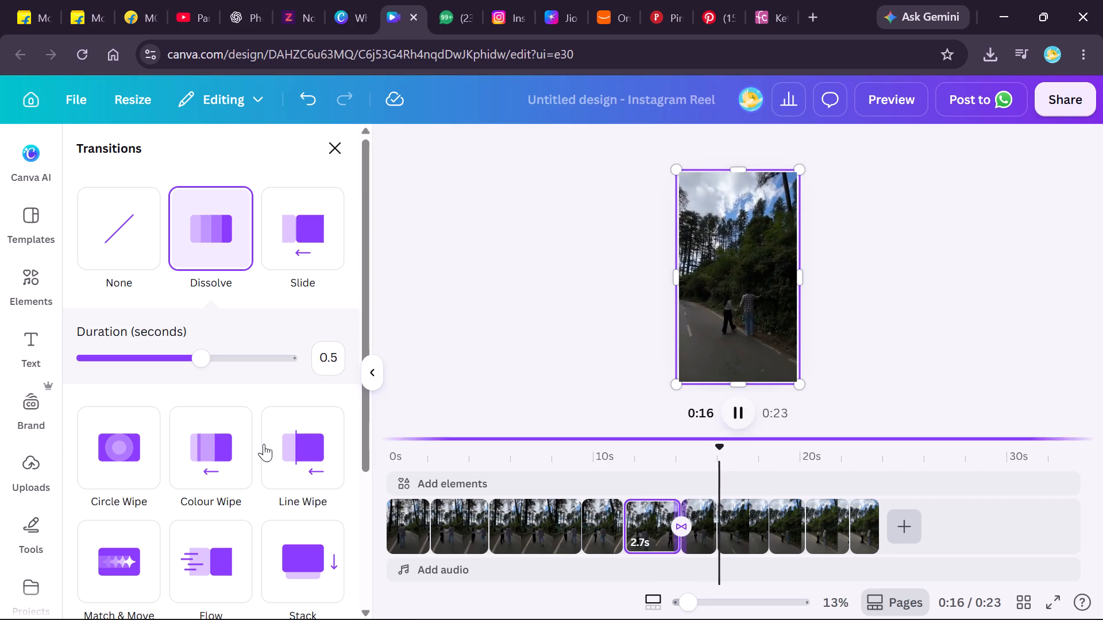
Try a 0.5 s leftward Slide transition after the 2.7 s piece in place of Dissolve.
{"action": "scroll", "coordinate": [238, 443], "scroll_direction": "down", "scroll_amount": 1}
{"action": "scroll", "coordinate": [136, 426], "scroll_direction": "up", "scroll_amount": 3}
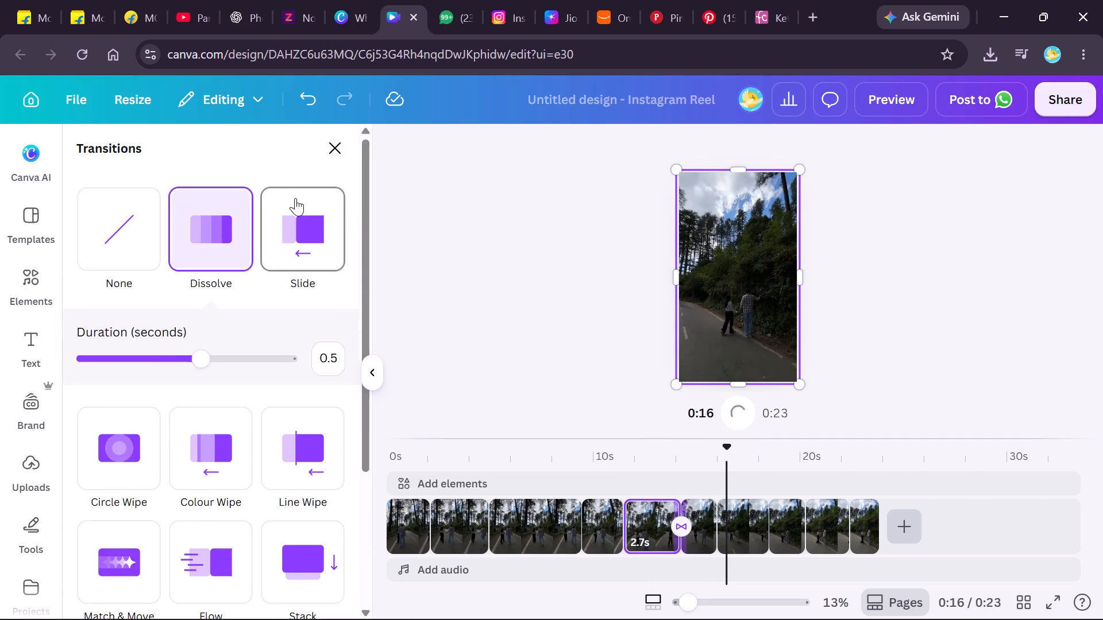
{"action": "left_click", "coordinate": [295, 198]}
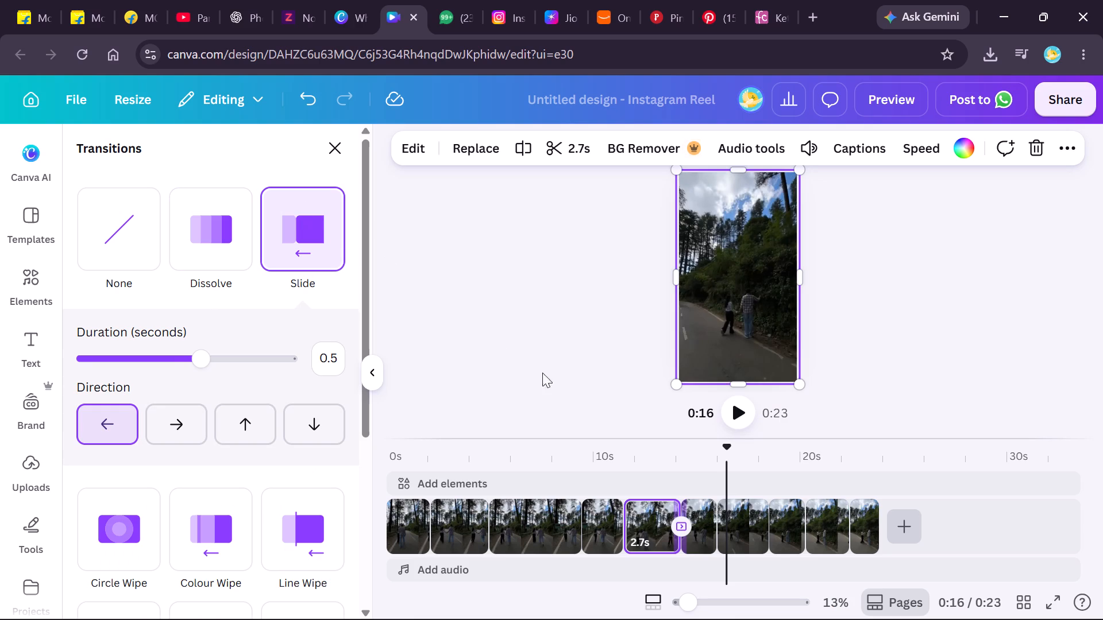
Change the transition after the 2.7 s piece to Match & Move with a duration of 0.68 seconds.
{"action": "left_click", "coordinate": [686, 523]}
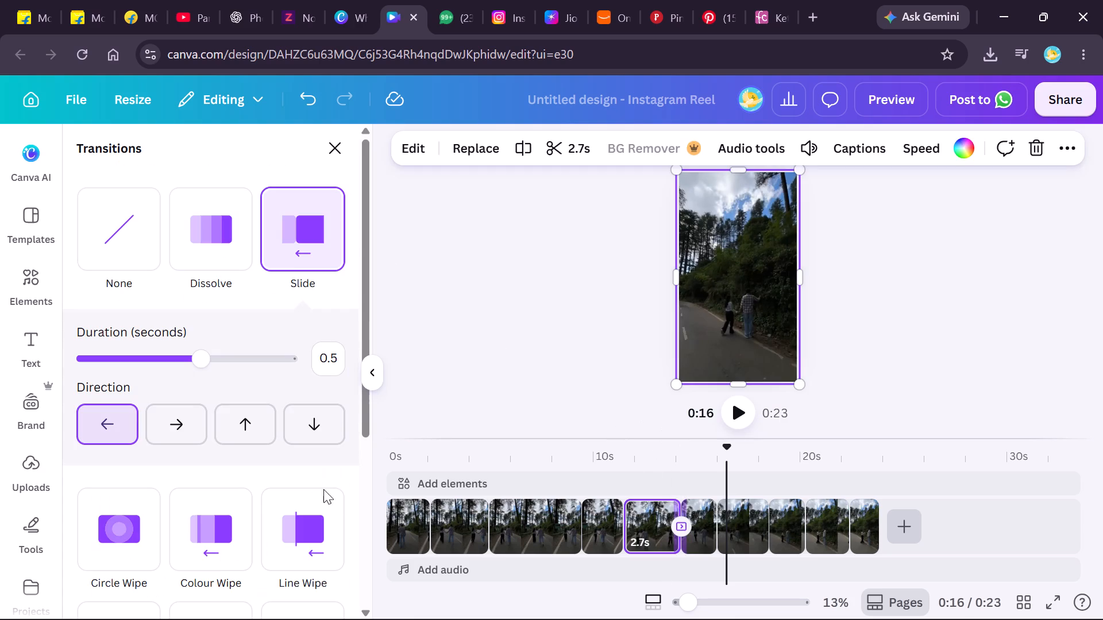
{"action": "scroll", "coordinate": [271, 455], "scroll_direction": "down", "scroll_amount": 3}
{"action": "scroll", "coordinate": [271, 455], "scroll_direction": "up", "scroll_amount": 1}
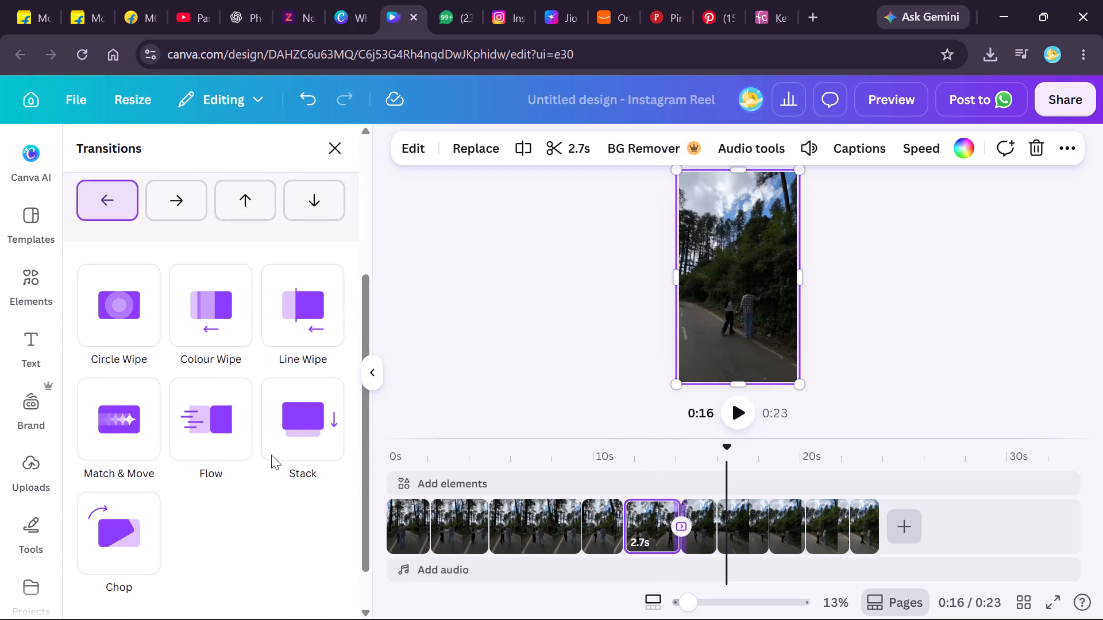
{"action": "scroll", "coordinate": [271, 455], "scroll_direction": "up", "scroll_amount": 1}
{"action": "scroll", "coordinate": [154, 348], "scroll_direction": "up", "scroll_amount": 1}
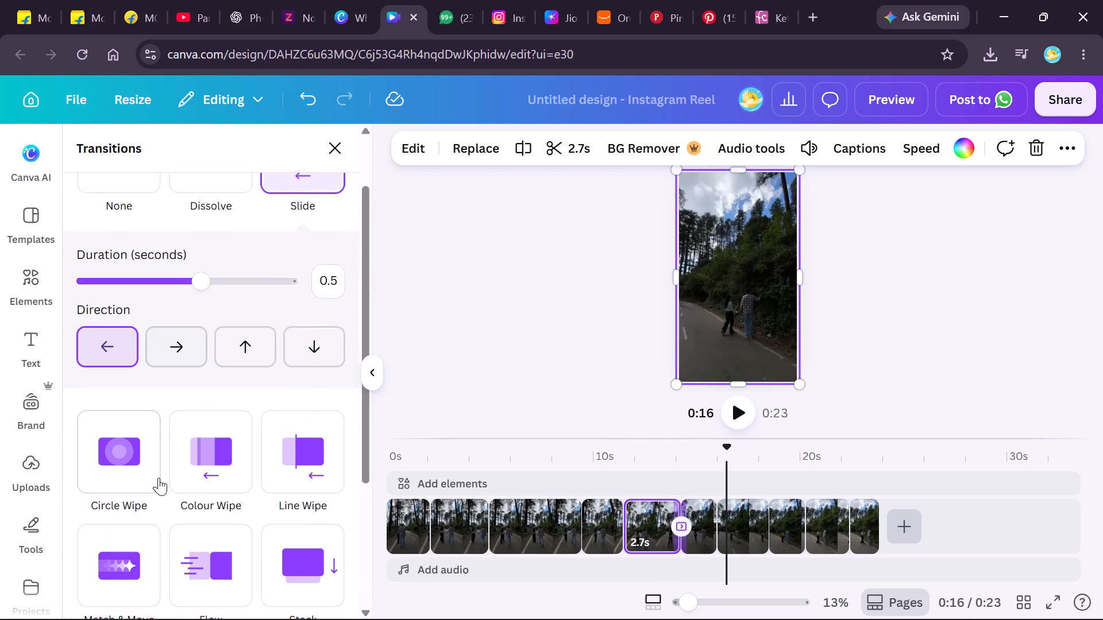
{"action": "scroll", "coordinate": [159, 478], "scroll_direction": "down", "scroll_amount": 1}
{"action": "left_click", "coordinate": [134, 476]}
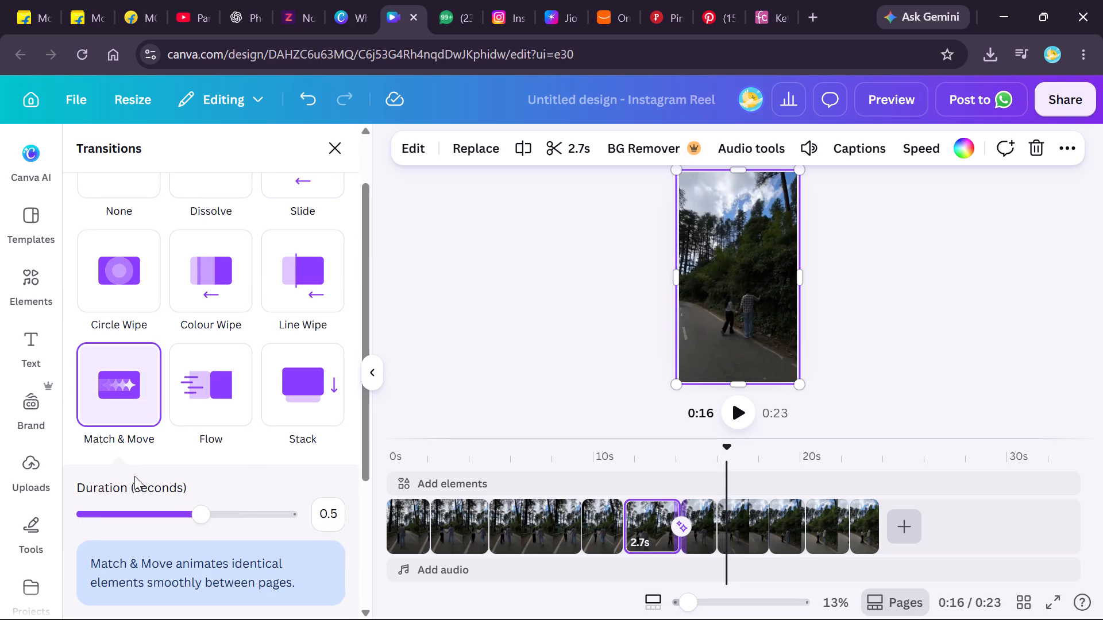
{"action": "left_click", "coordinate": [134, 476]}
{"action": "left_click", "coordinate": [244, 502]}
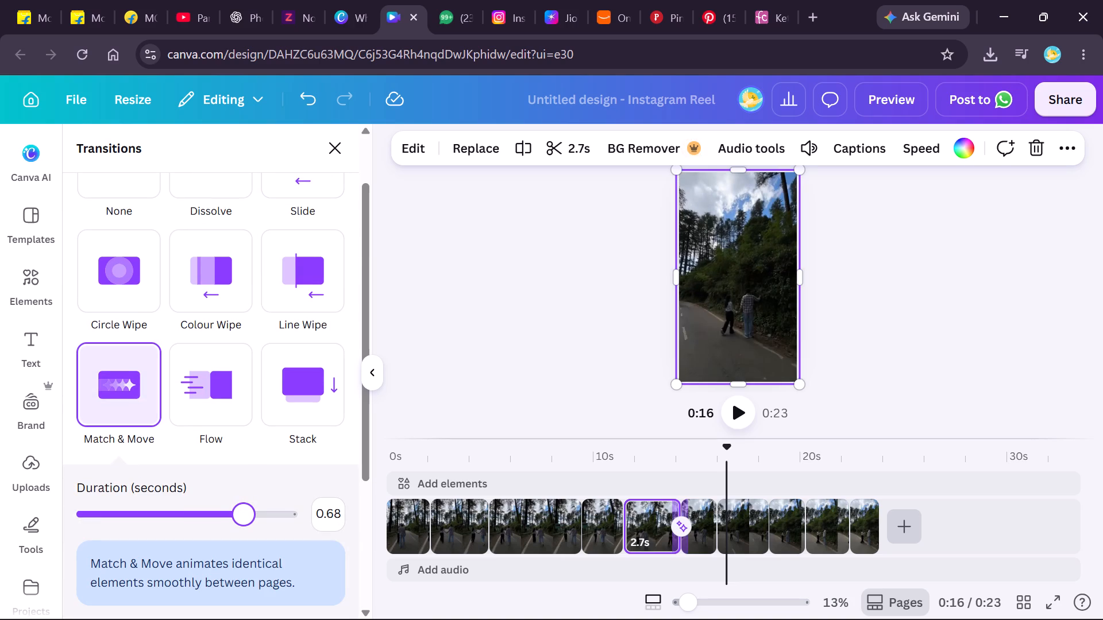
Play the reel from 0:13 and from 0:10, and check the Match & Move transition after the 2.7 s piece.
{"action": "left_click", "coordinate": [658, 524]}
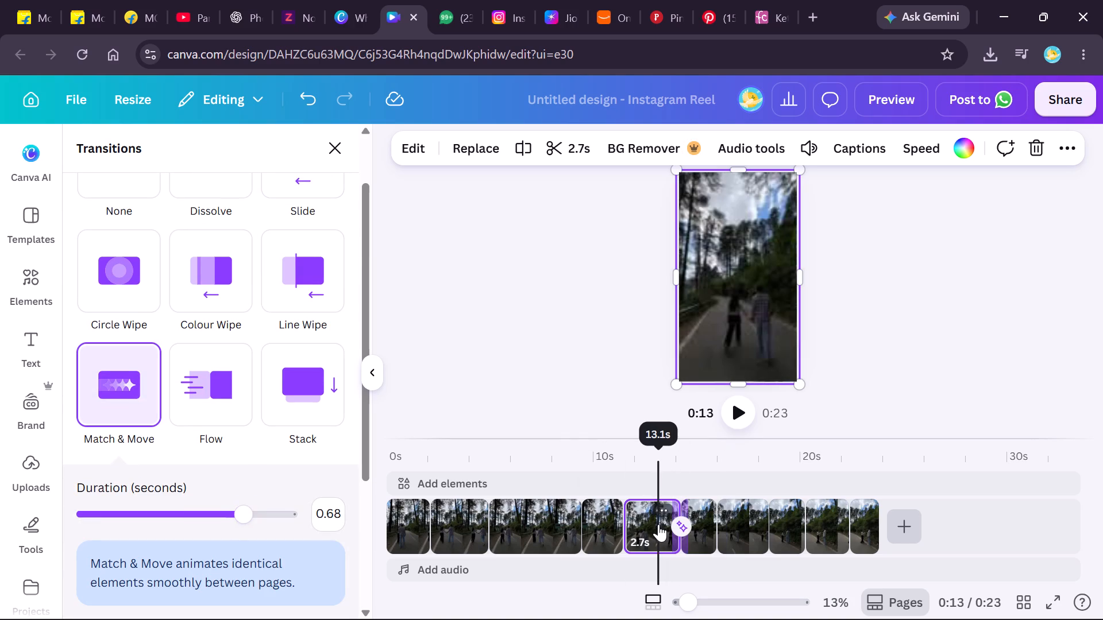
{"action": "left_click", "coordinate": [730, 408]}
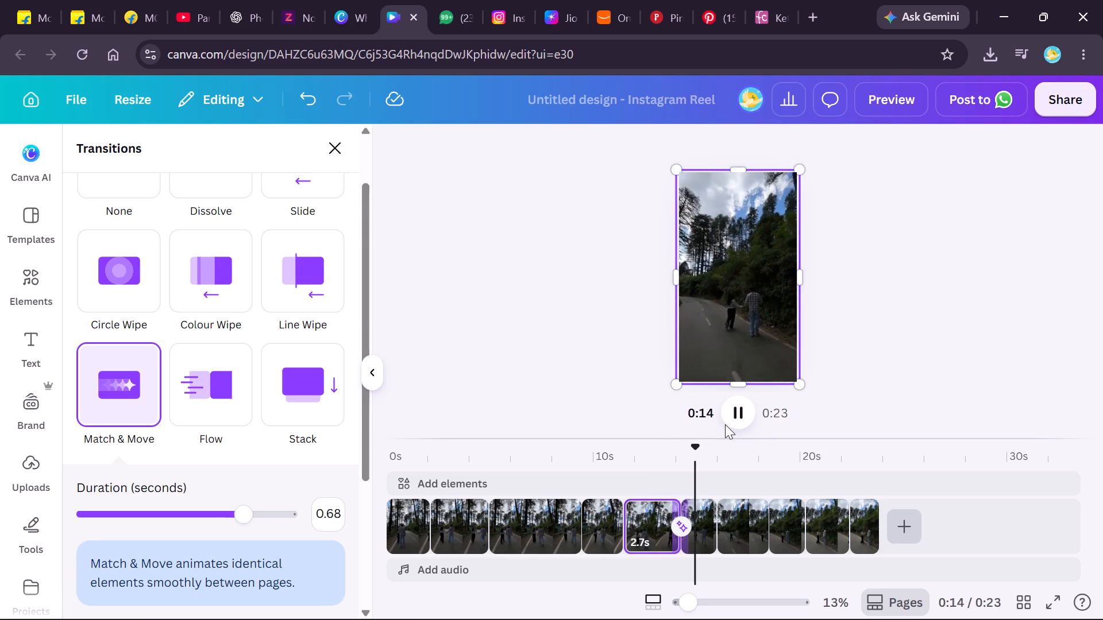
{"action": "left_click", "coordinate": [612, 501]}
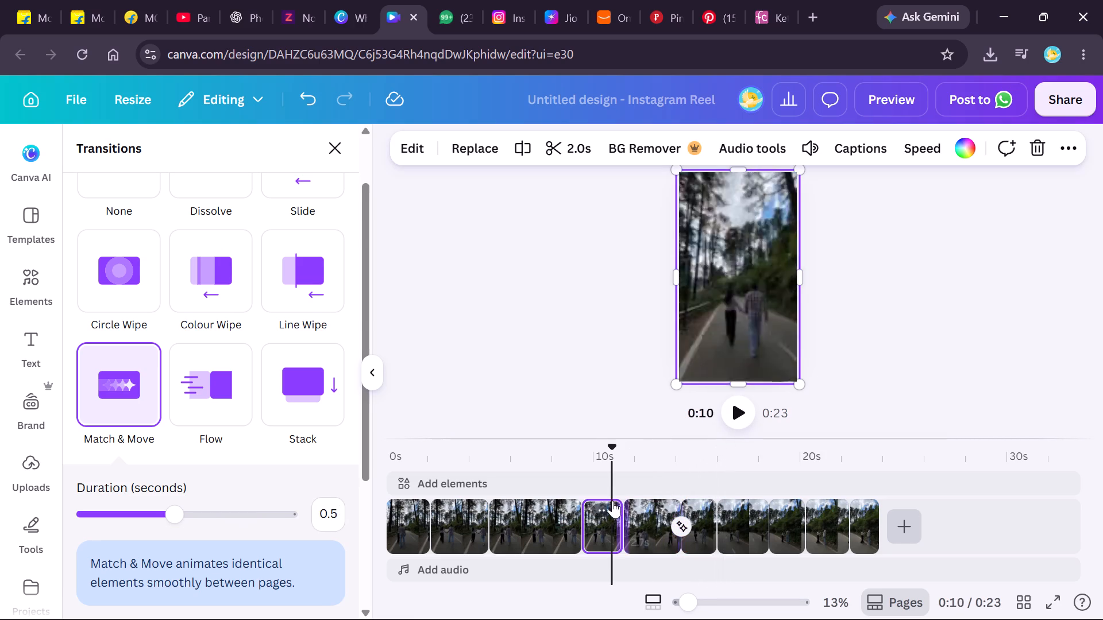
{"action": "left_click", "coordinate": [741, 418]}
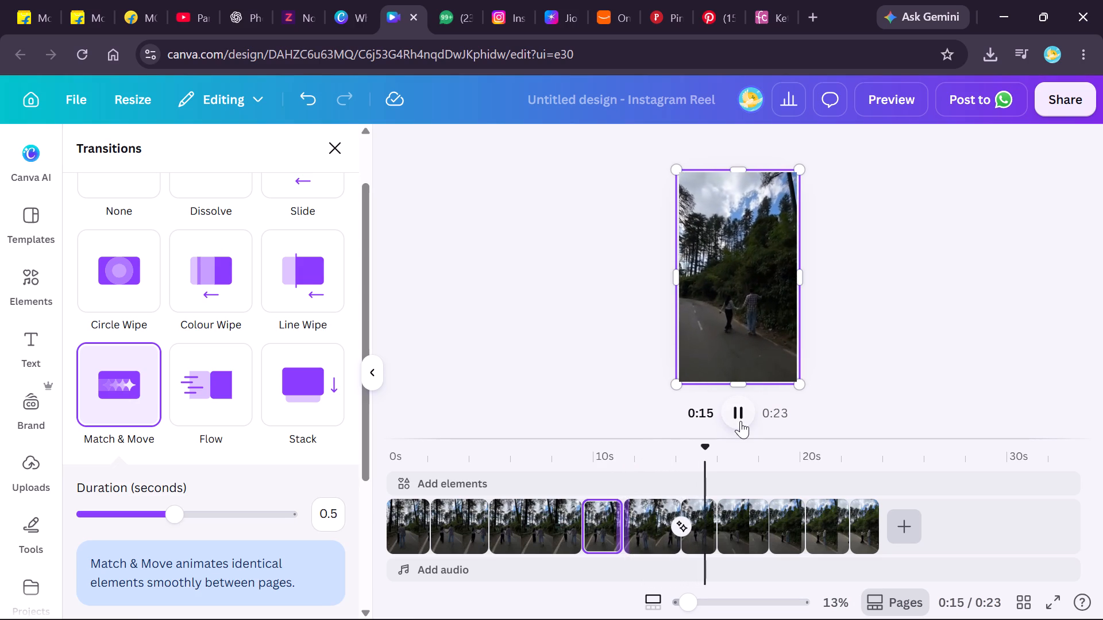
{"action": "scroll", "coordinate": [187, 379], "scroll_direction": "up", "scroll_amount": 2}
{"action": "scroll", "coordinate": [187, 379], "scroll_direction": "down", "scroll_amount": 3}
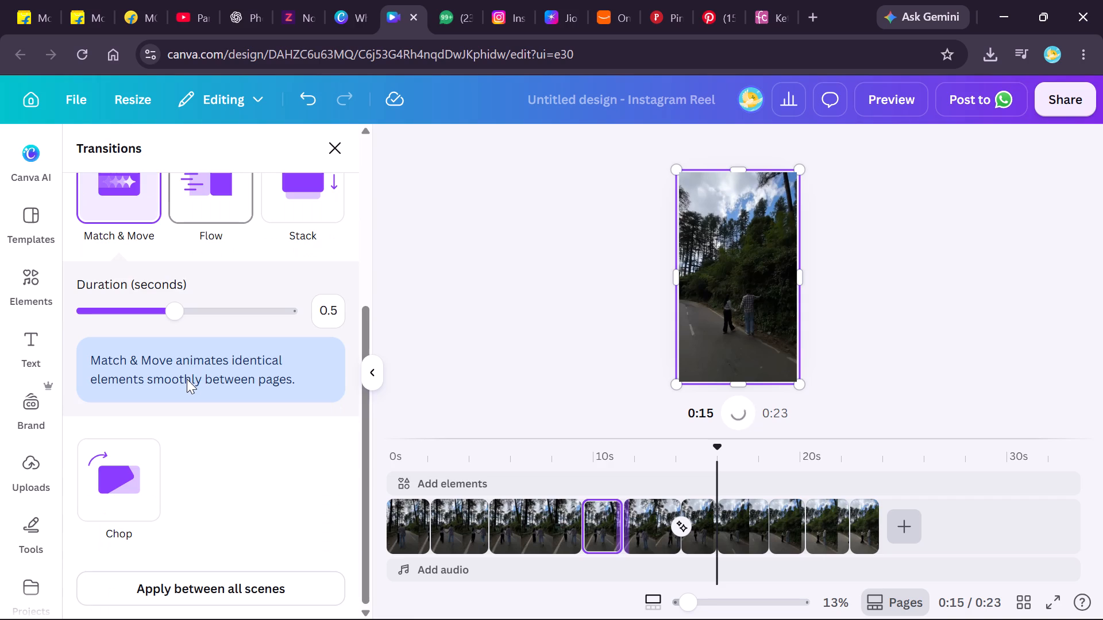
{"action": "scroll", "coordinate": [187, 379], "scroll_direction": "up", "scroll_amount": 2}
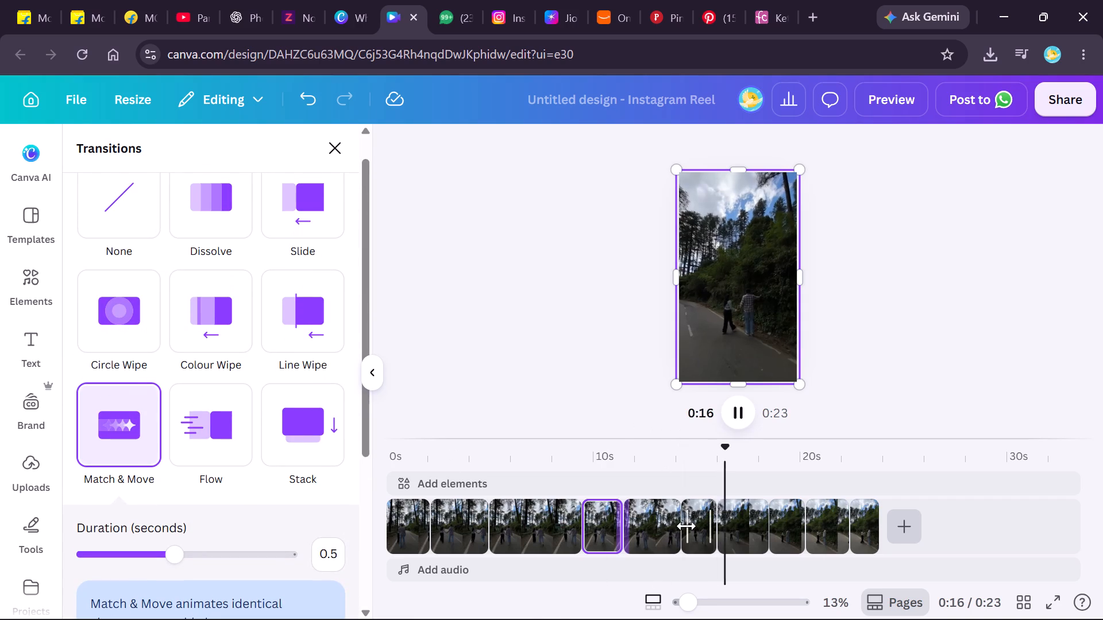
{"action": "left_click", "coordinate": [687, 529]}
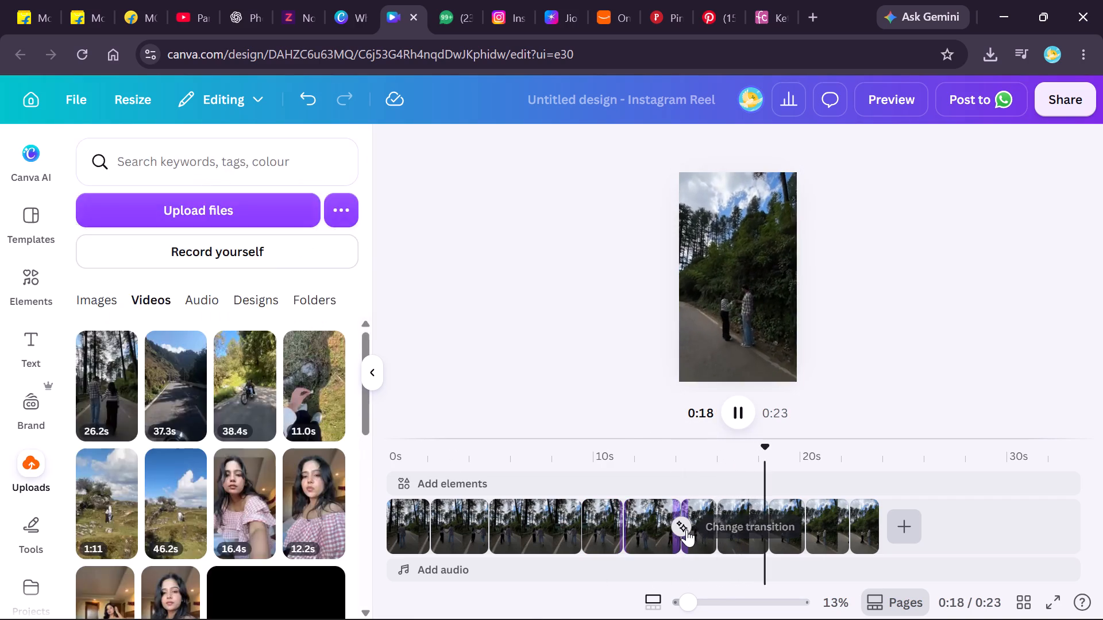
{"action": "scroll", "coordinate": [148, 358], "scroll_direction": "up", "scroll_amount": 4}
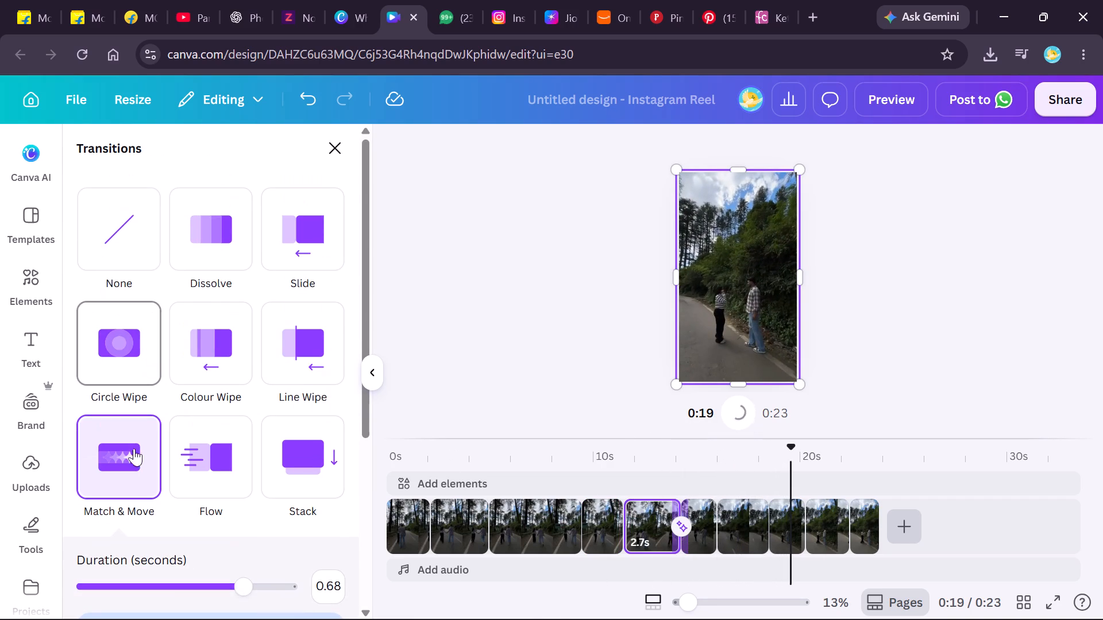
{"action": "left_click", "coordinate": [130, 462]}
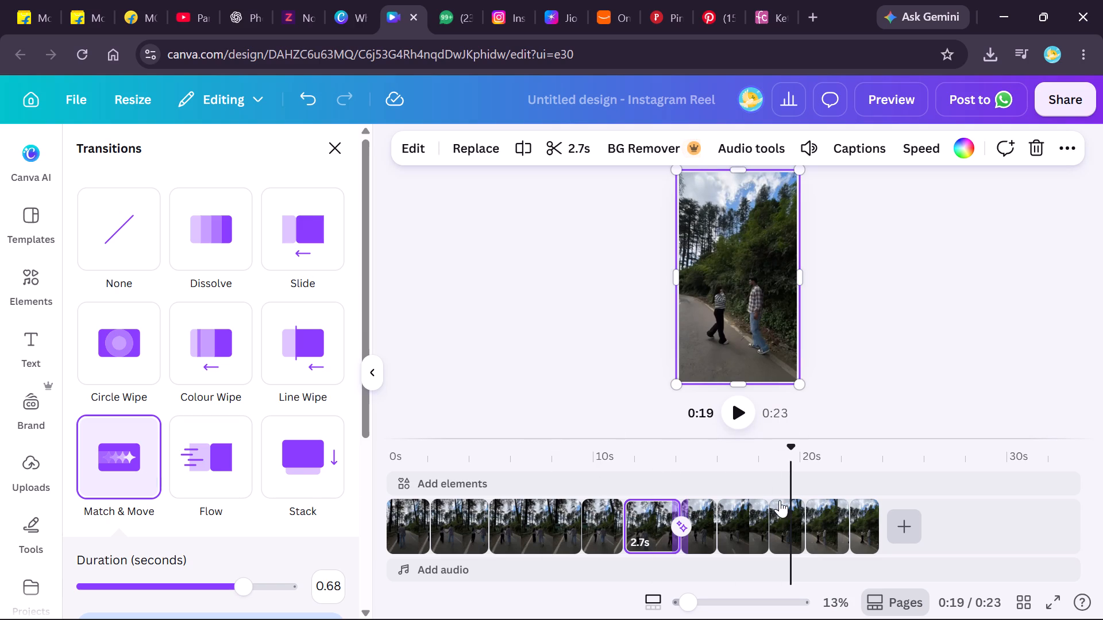
Add a 0.5 s Match & Move transition between the 2.5 s piece and the 1.7 s piece at 0:18.
{"action": "left_click", "coordinate": [766, 526]}
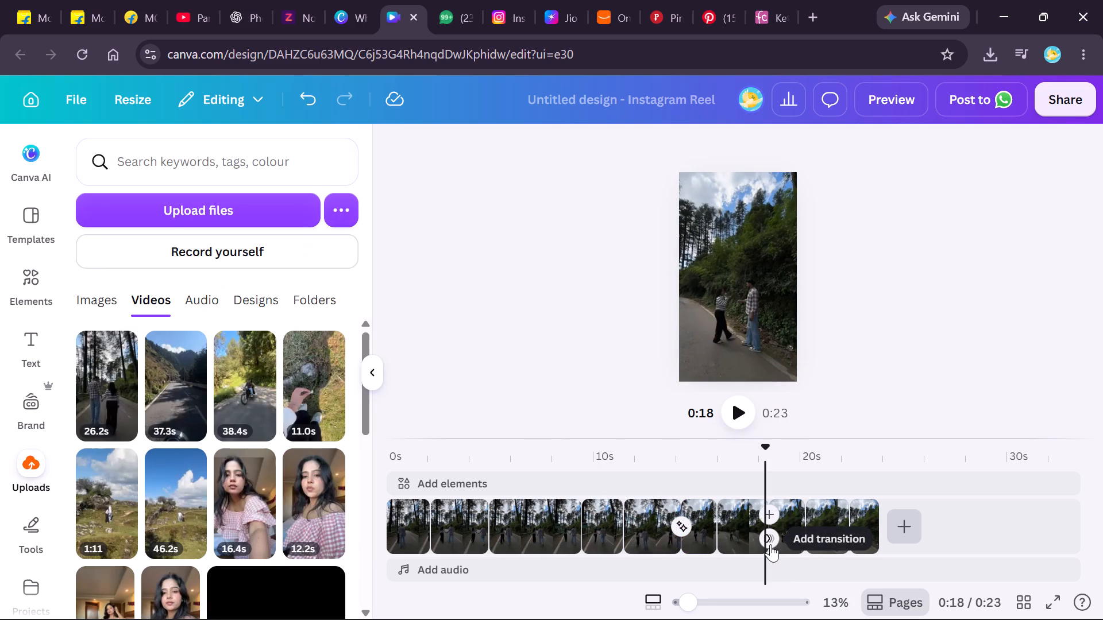
{"action": "left_click", "coordinate": [769, 541]}
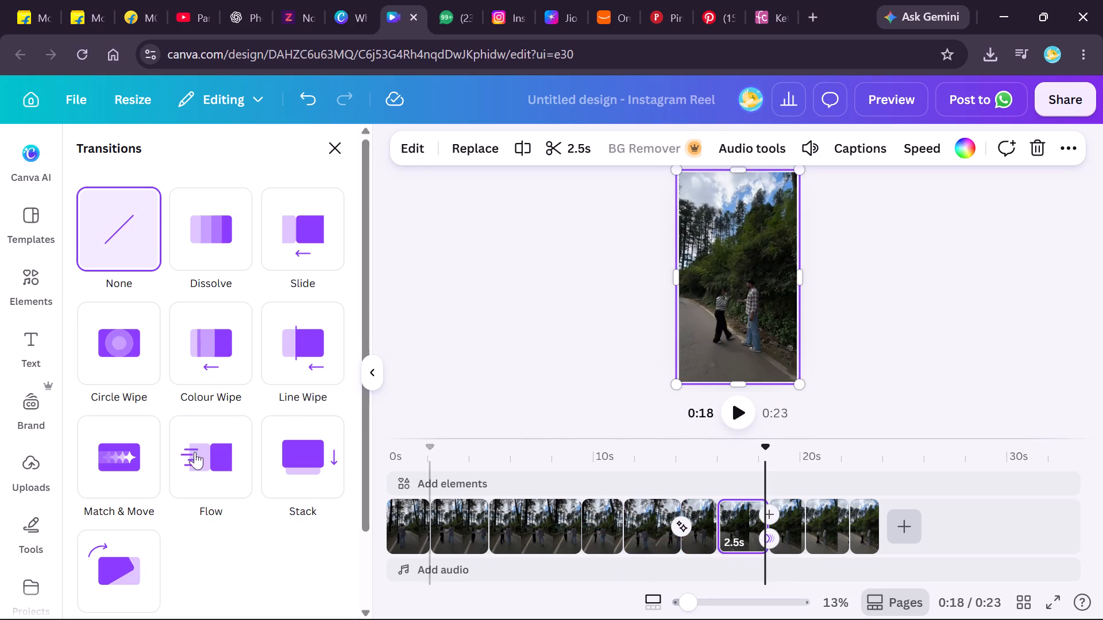
{"action": "left_click", "coordinate": [117, 494]}
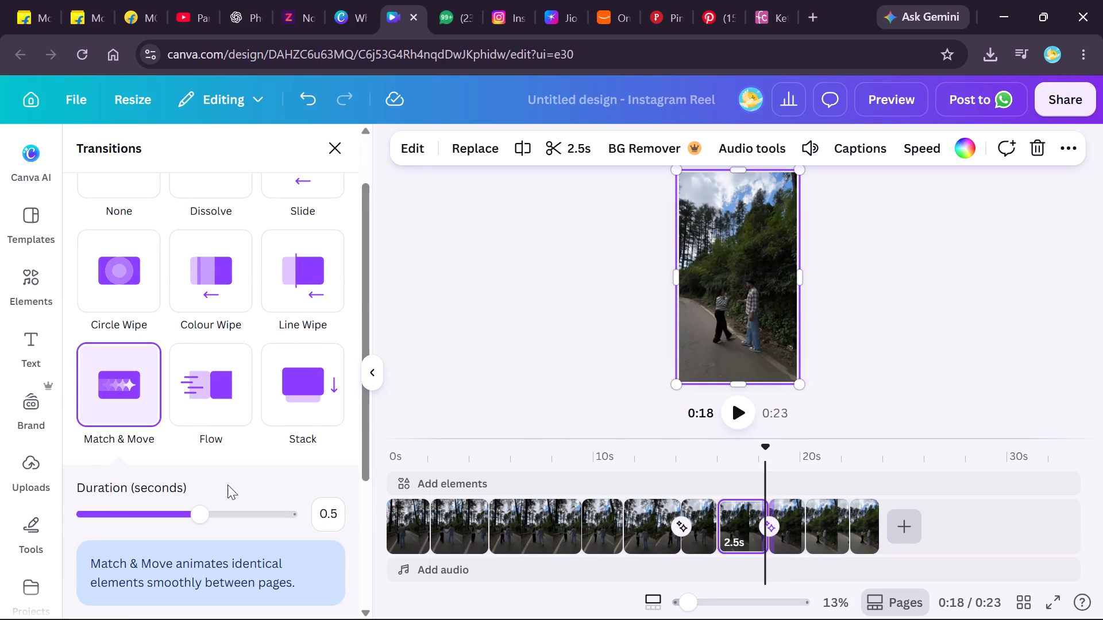
Play the reel from 0:01 in full screen to review the transitions, and return to the editor.
{"action": "left_click", "coordinate": [409, 522]}
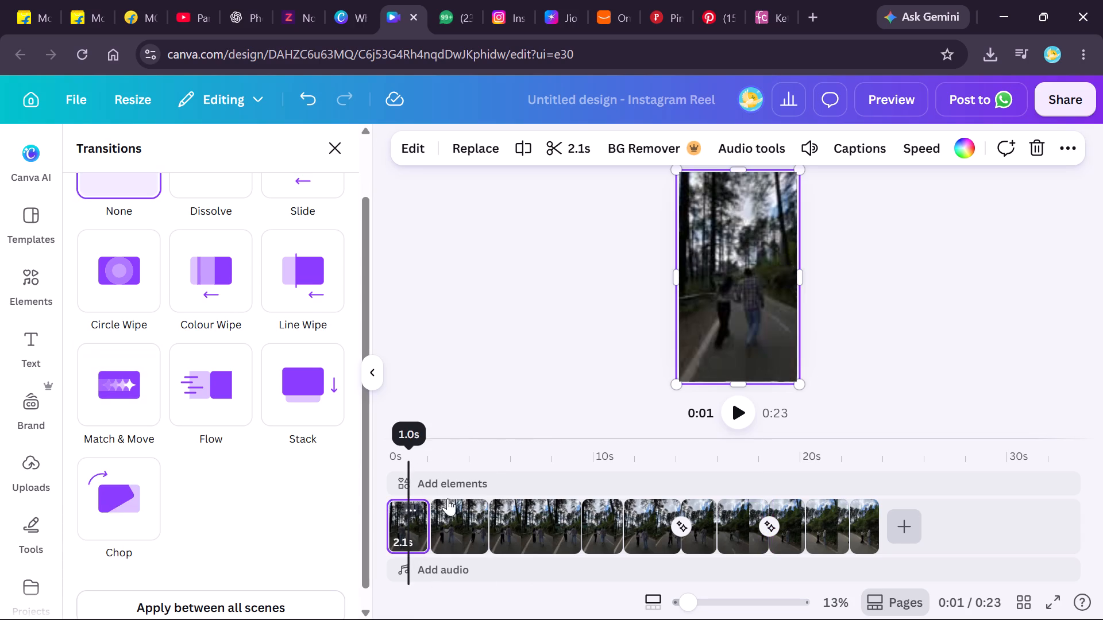
{"action": "left_click", "coordinate": [738, 415]}
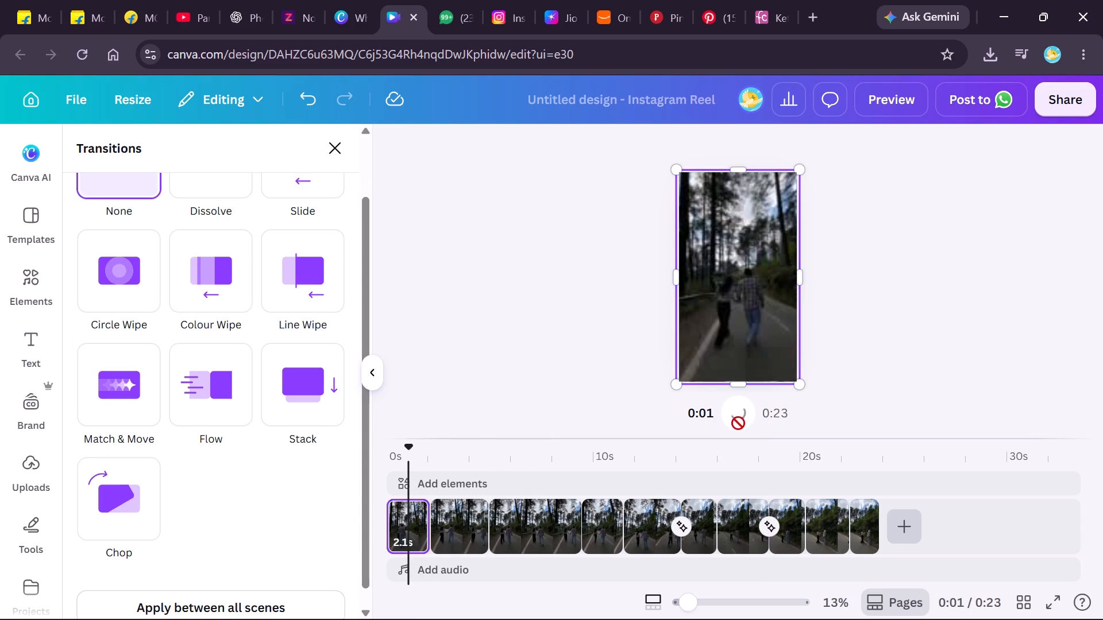
{"action": "left_click", "coordinate": [1042, 598]}
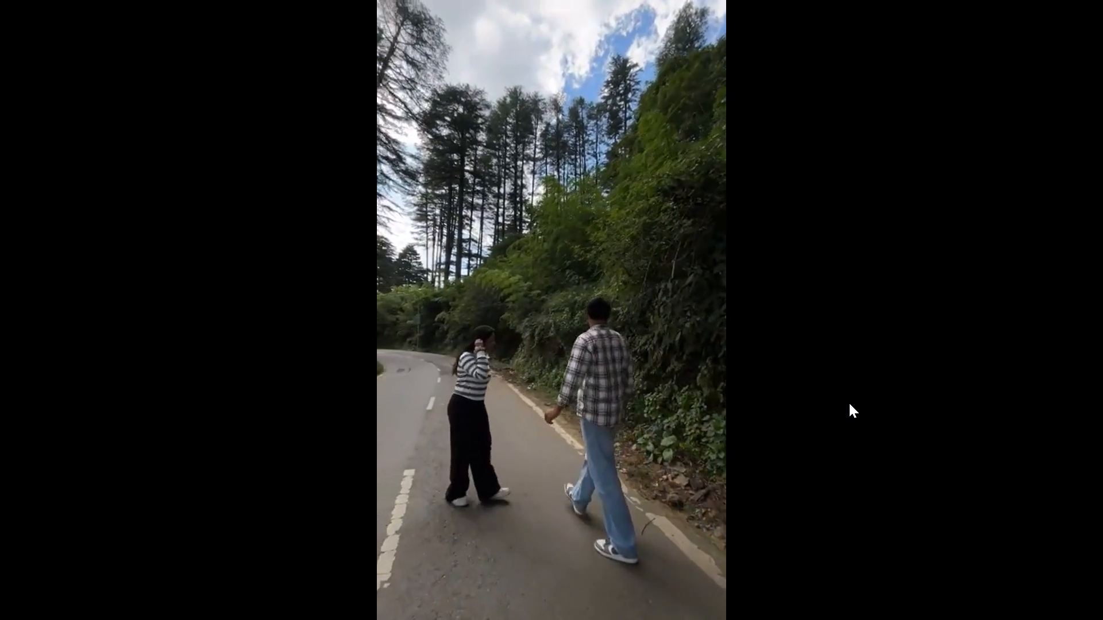
{"action": "key", "text": "Escape"}
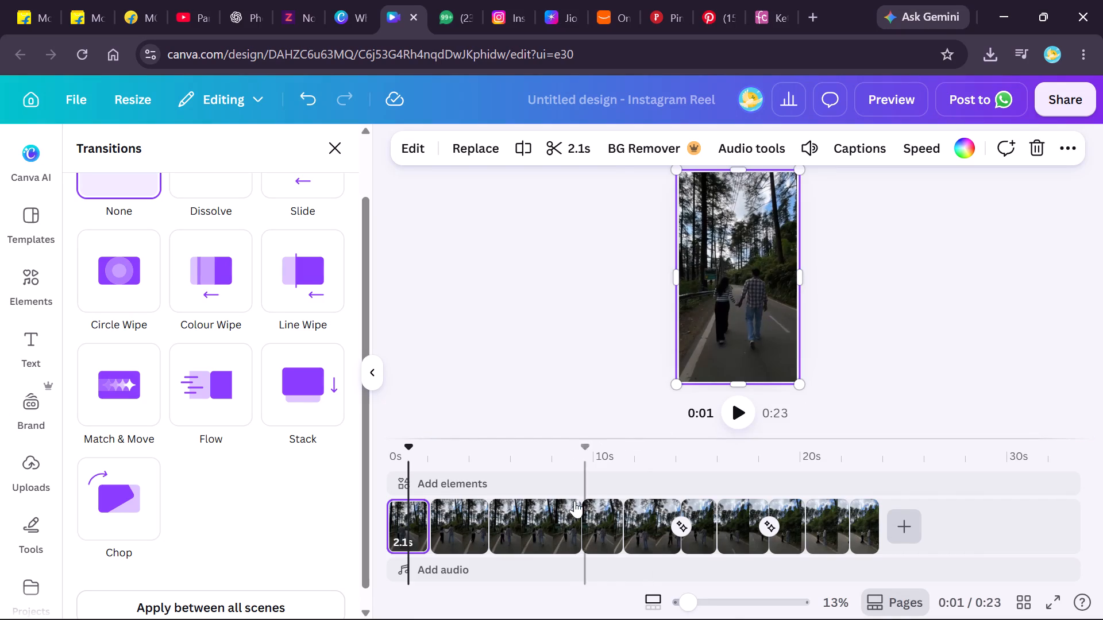
Try a rightward Flow transition between the opening 2.1 s piece and the 2.8 s piece, and replace it with a 1.065 s Match & Move.
{"action": "left_click", "coordinate": [453, 525]}
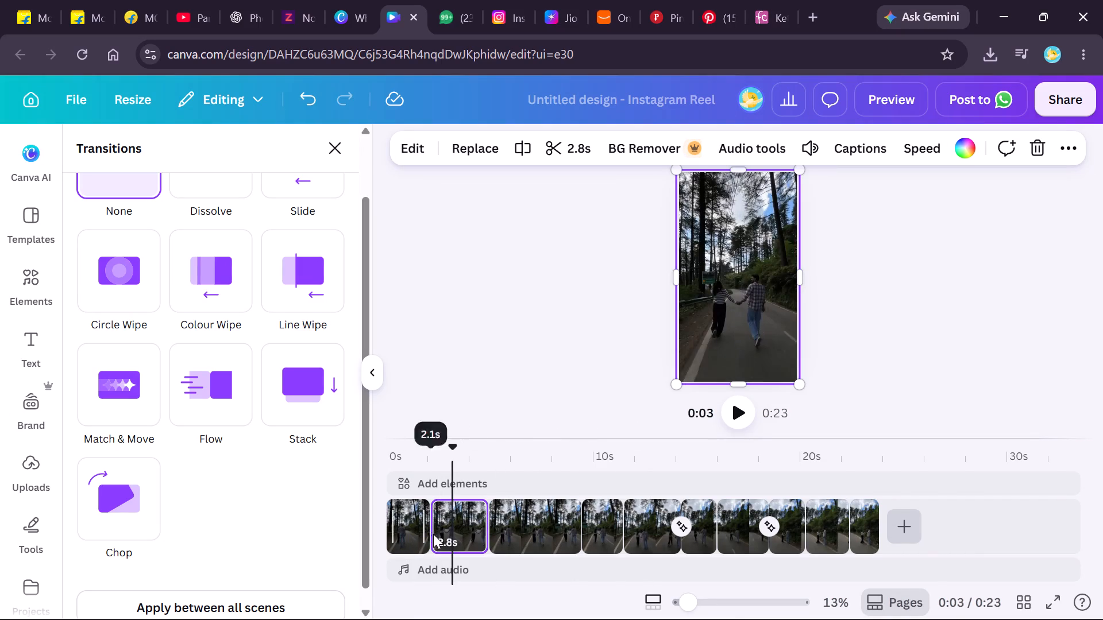
{"action": "left_click", "coordinate": [433, 537]}
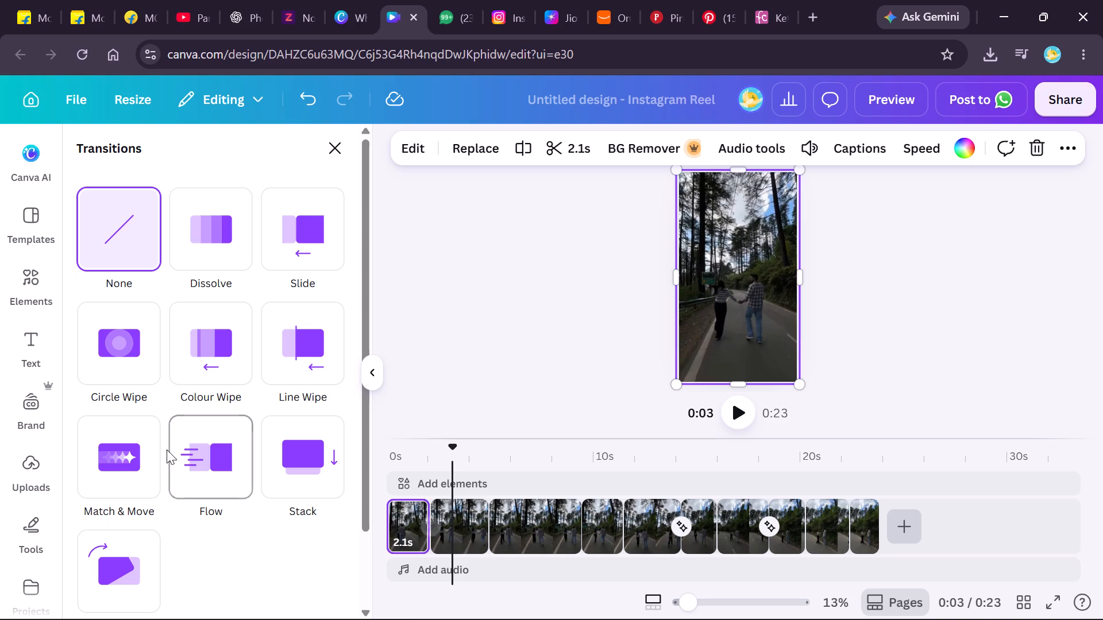
{"action": "left_click", "coordinate": [198, 464]}
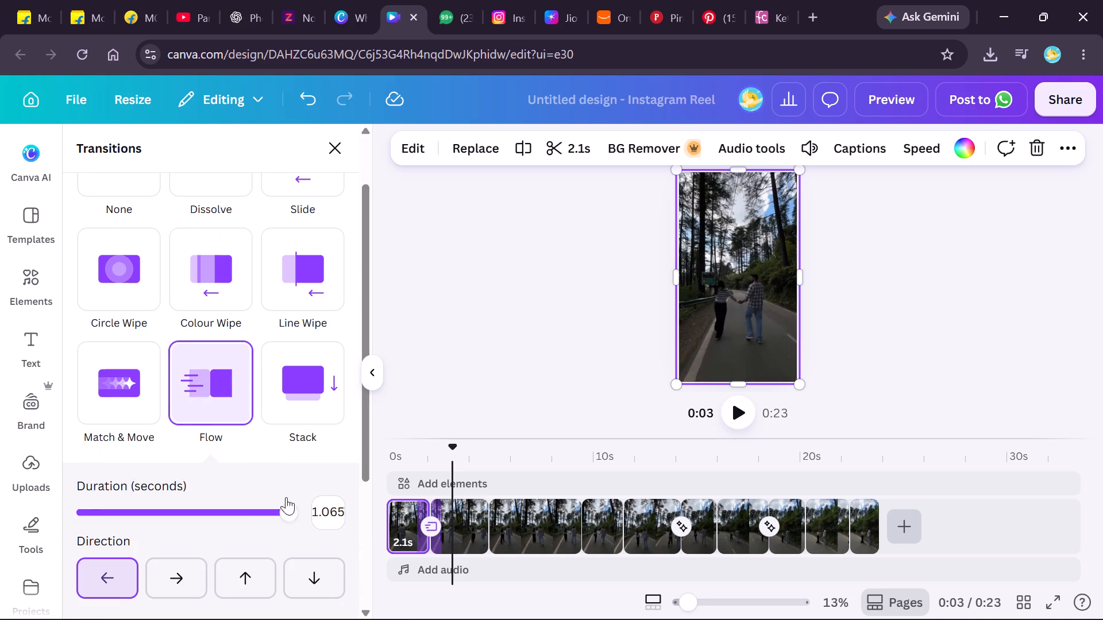
{"action": "left_click", "coordinate": [183, 574]}
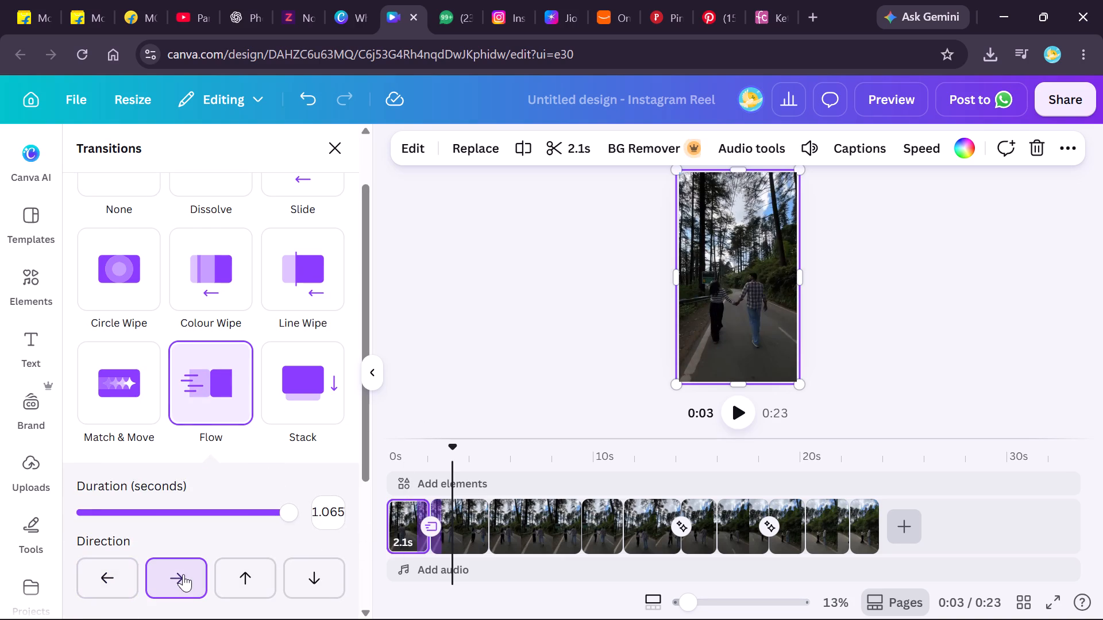
{"action": "left_click", "coordinate": [116, 392]}
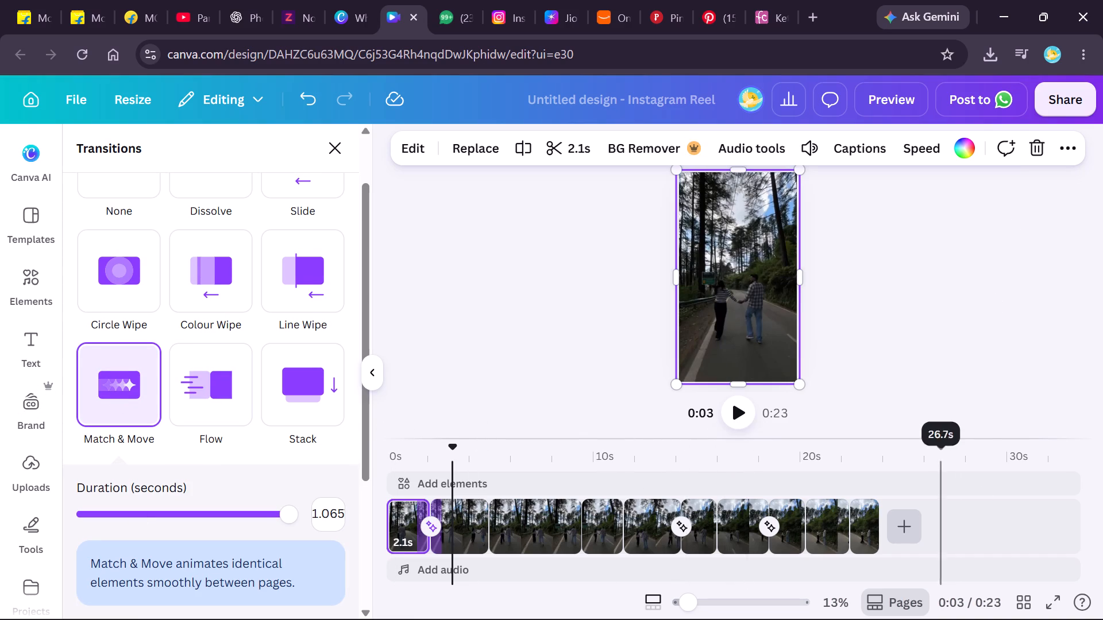
Play the reel in full screen from the opening 2.1 s piece to review the new transition.
{"action": "left_click", "coordinate": [404, 521]}
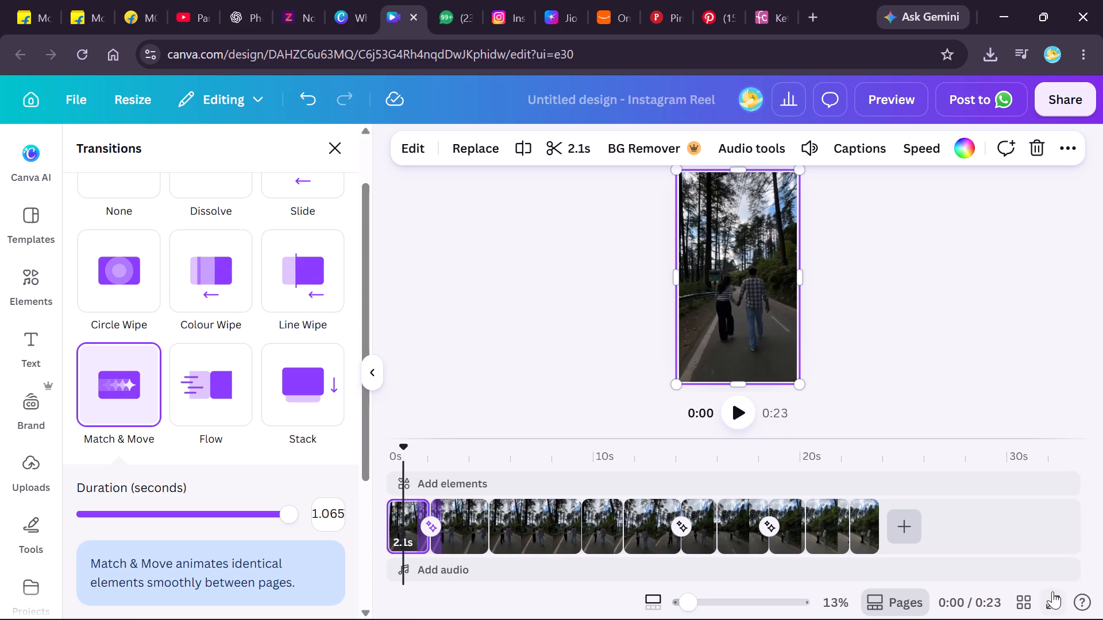
{"action": "left_click", "coordinate": [1048, 591]}
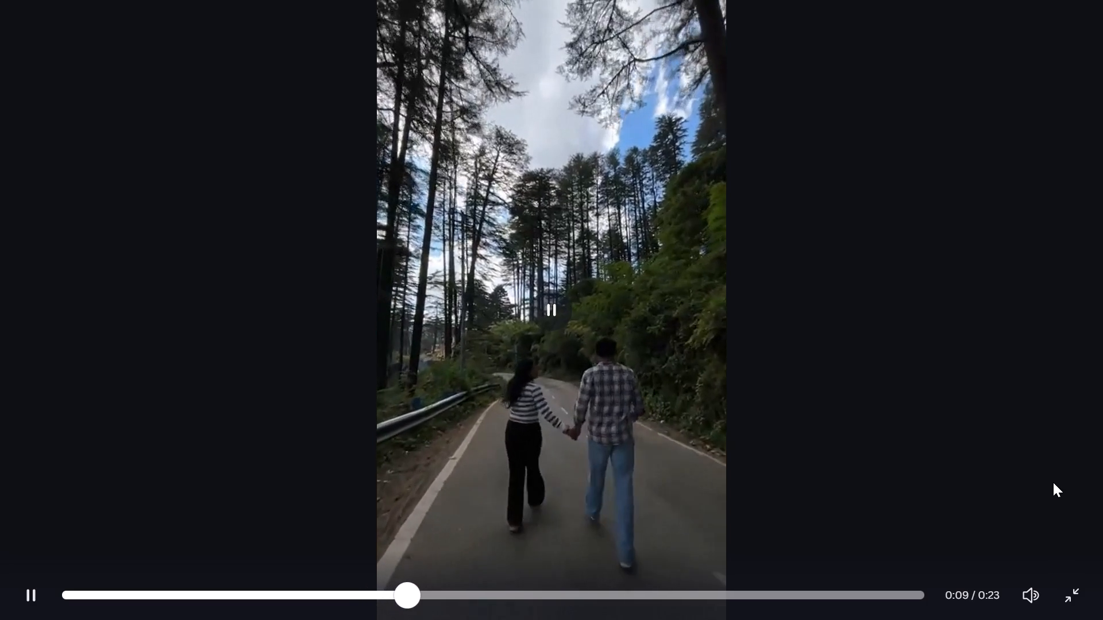
Leave the full-screen playback and return to the editor.
{"action": "key", "text": "Escape"}
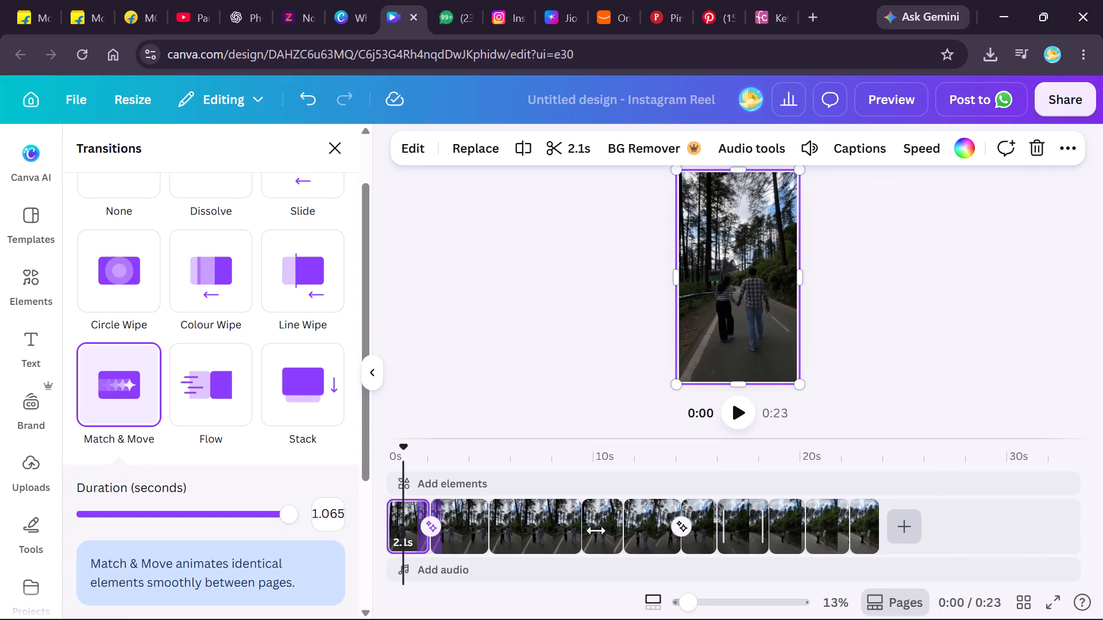
Play the 4.4 s piece from 0:06 through its end and add a Match & Move transition between it and the following piece.
{"action": "left_click", "coordinate": [530, 522]}
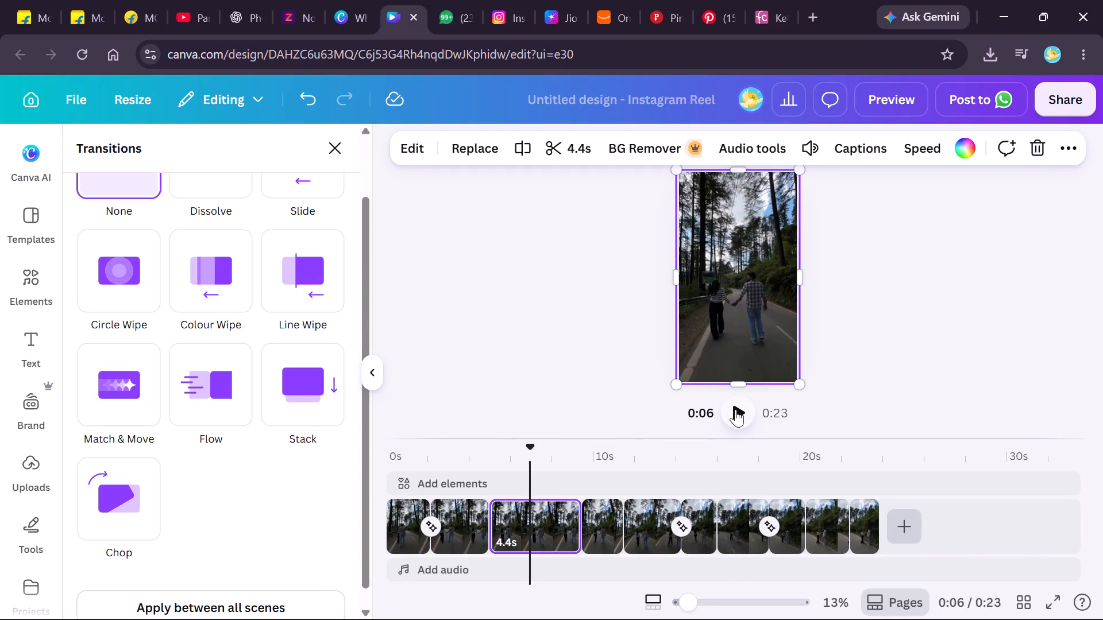
{"action": "left_click", "coordinate": [735, 409]}
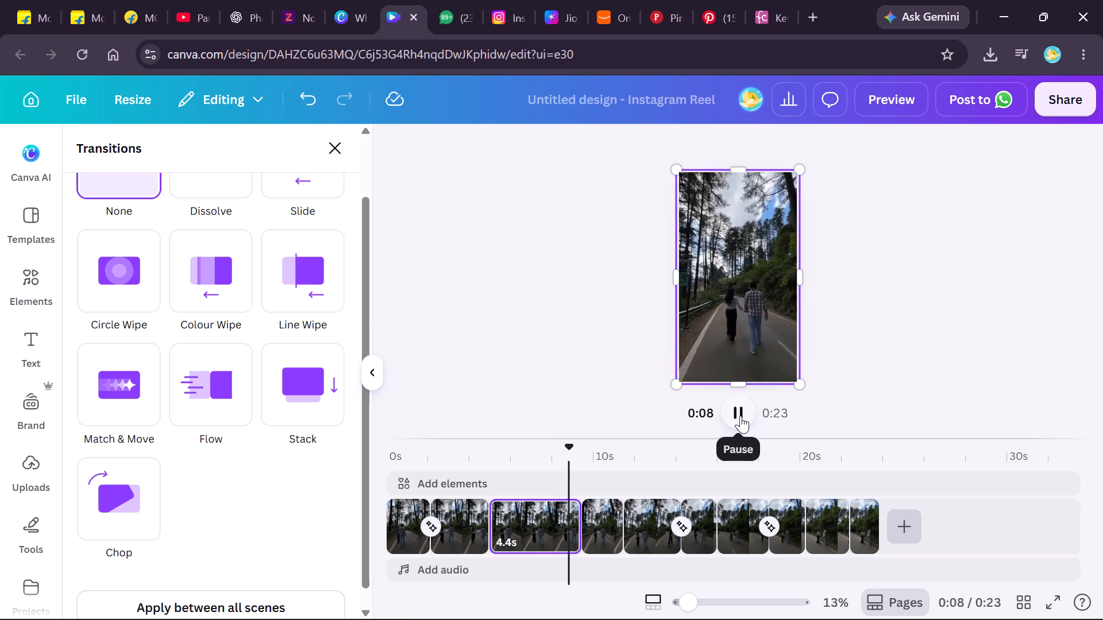
{"action": "left_click", "coordinate": [741, 416]}
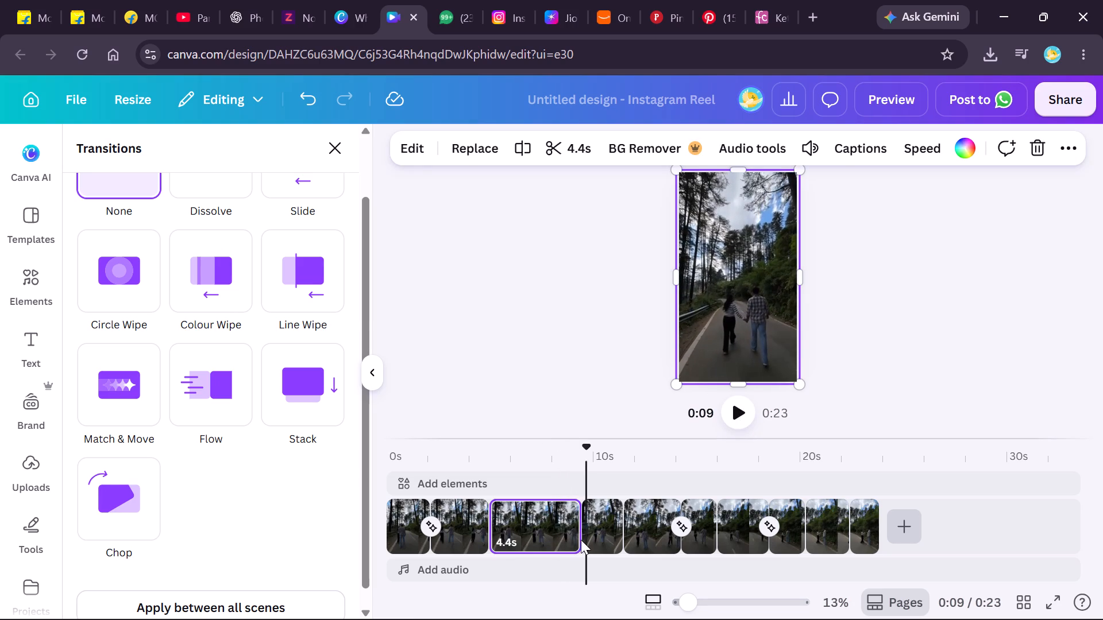
{"action": "left_click", "coordinate": [581, 540]}
{"action": "left_click", "coordinate": [142, 482]}
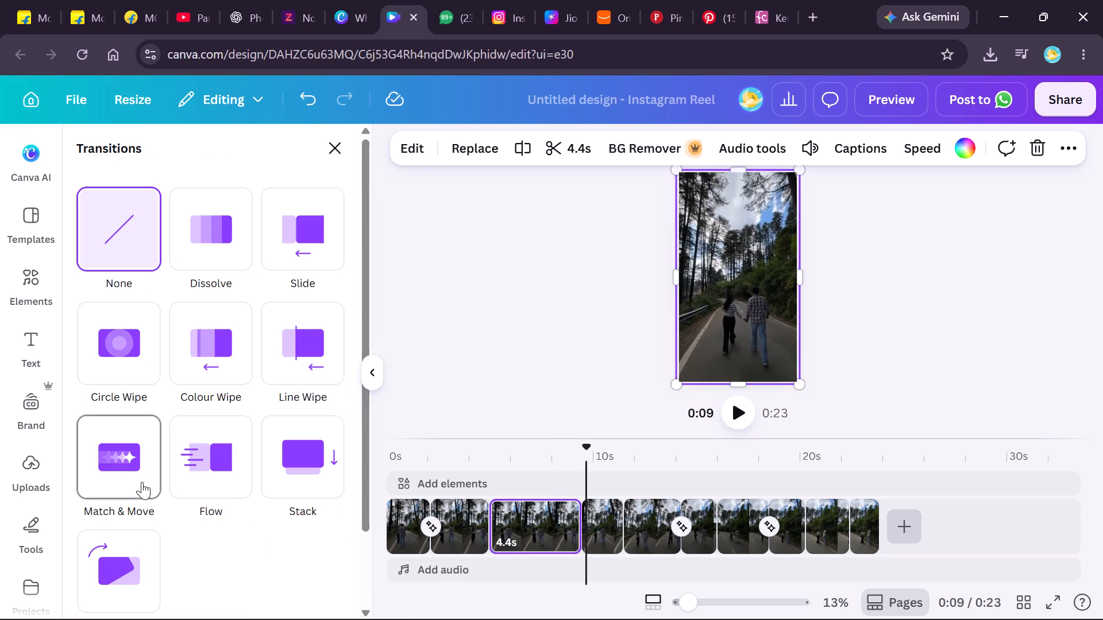
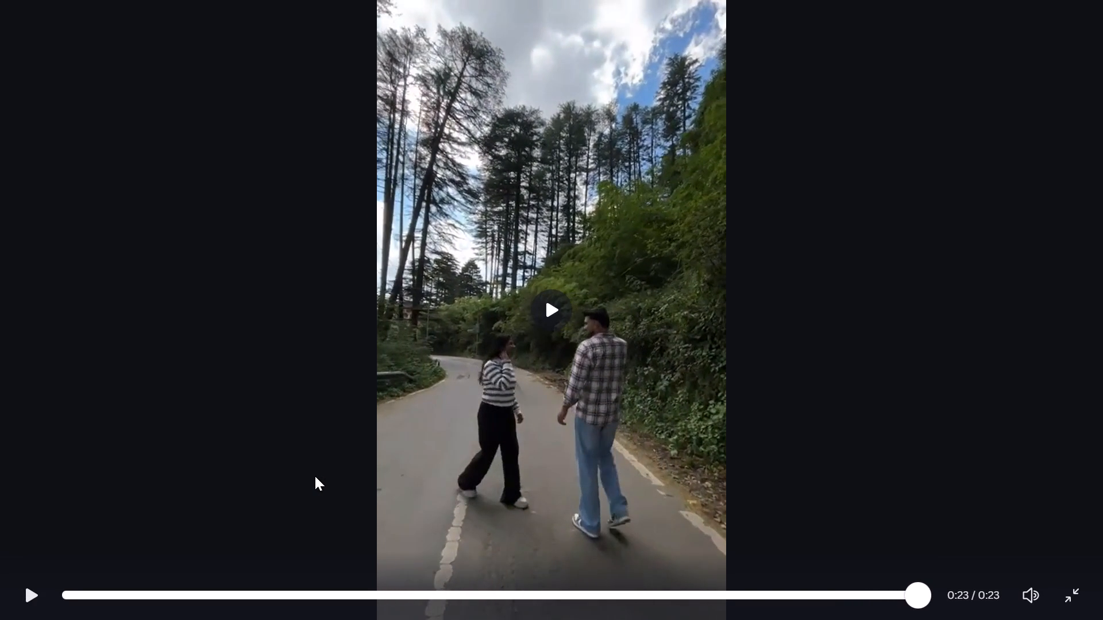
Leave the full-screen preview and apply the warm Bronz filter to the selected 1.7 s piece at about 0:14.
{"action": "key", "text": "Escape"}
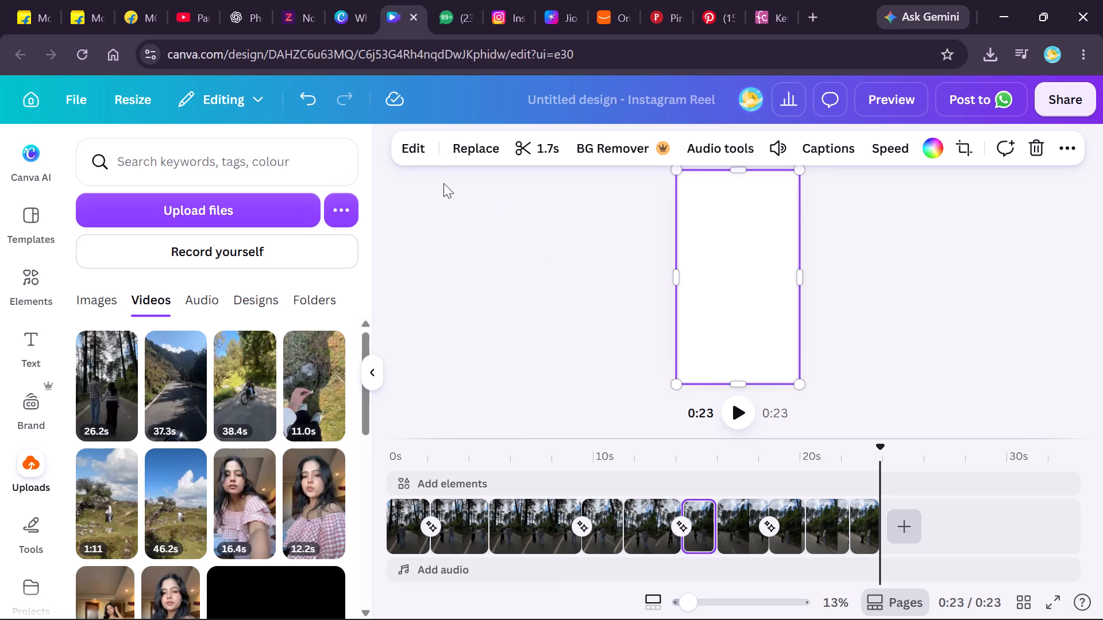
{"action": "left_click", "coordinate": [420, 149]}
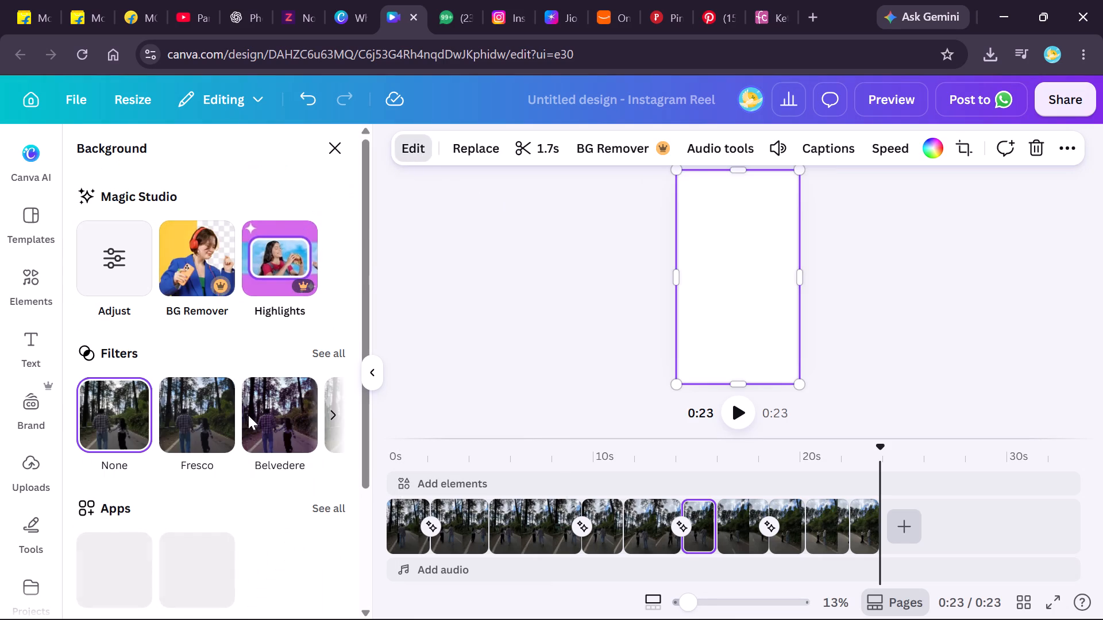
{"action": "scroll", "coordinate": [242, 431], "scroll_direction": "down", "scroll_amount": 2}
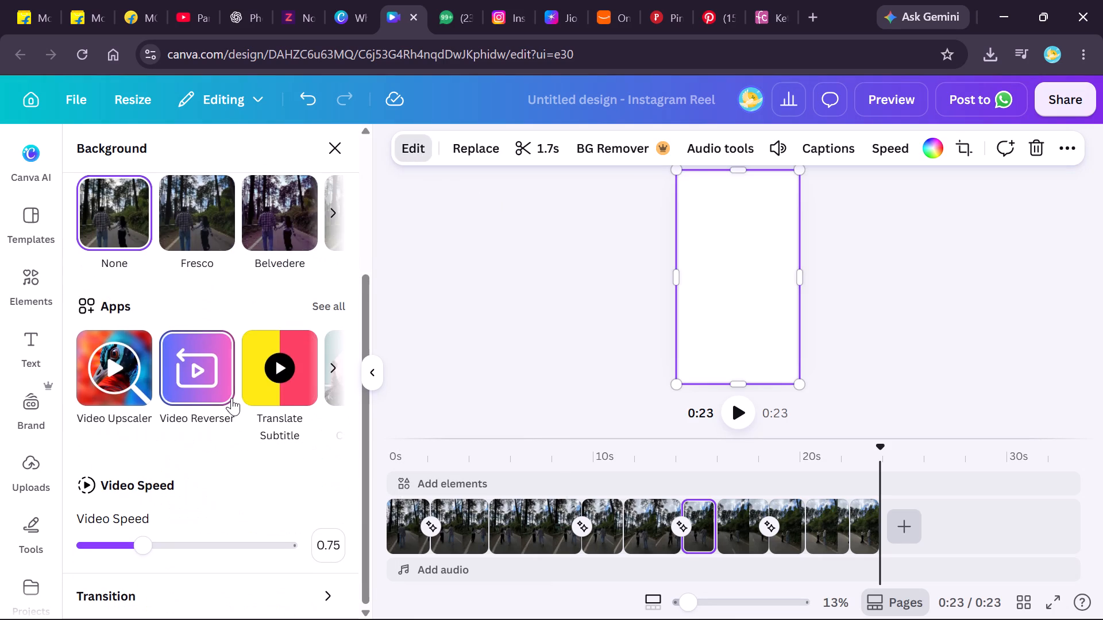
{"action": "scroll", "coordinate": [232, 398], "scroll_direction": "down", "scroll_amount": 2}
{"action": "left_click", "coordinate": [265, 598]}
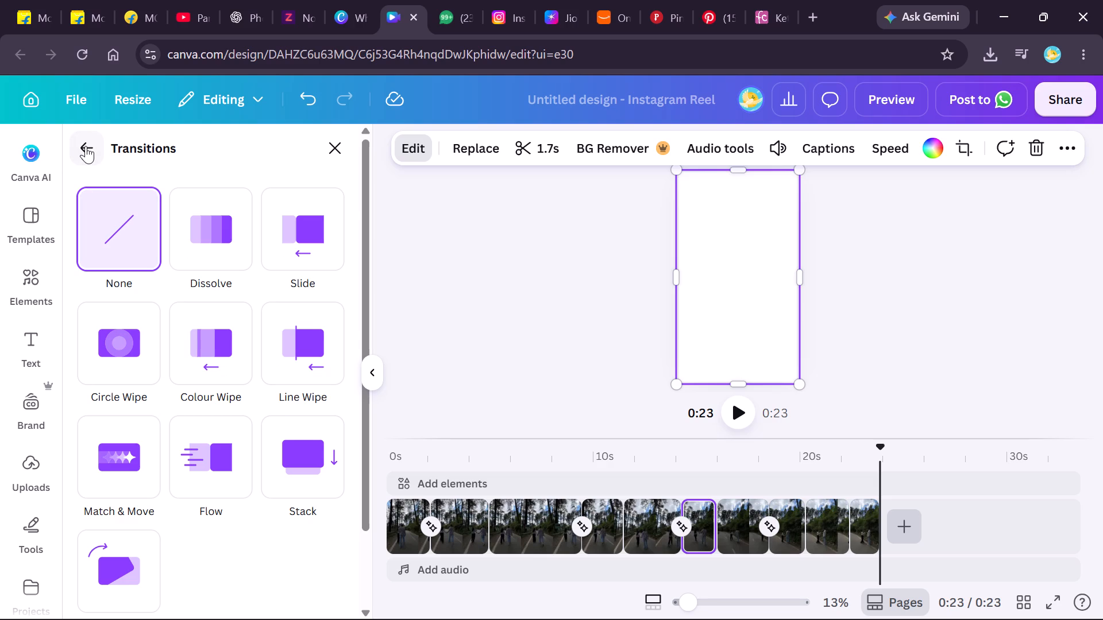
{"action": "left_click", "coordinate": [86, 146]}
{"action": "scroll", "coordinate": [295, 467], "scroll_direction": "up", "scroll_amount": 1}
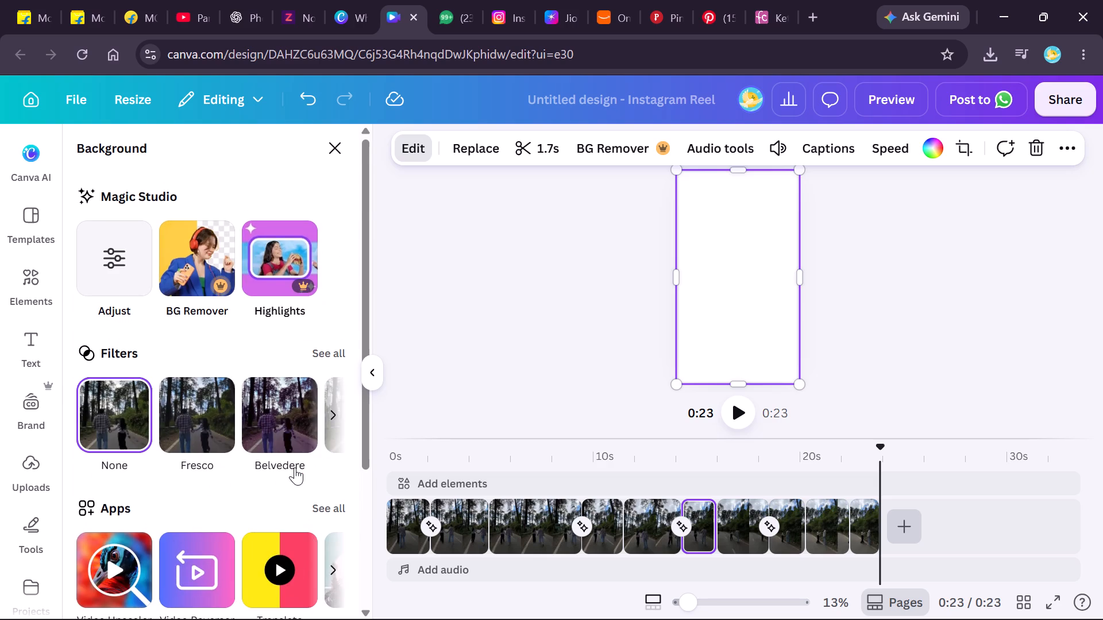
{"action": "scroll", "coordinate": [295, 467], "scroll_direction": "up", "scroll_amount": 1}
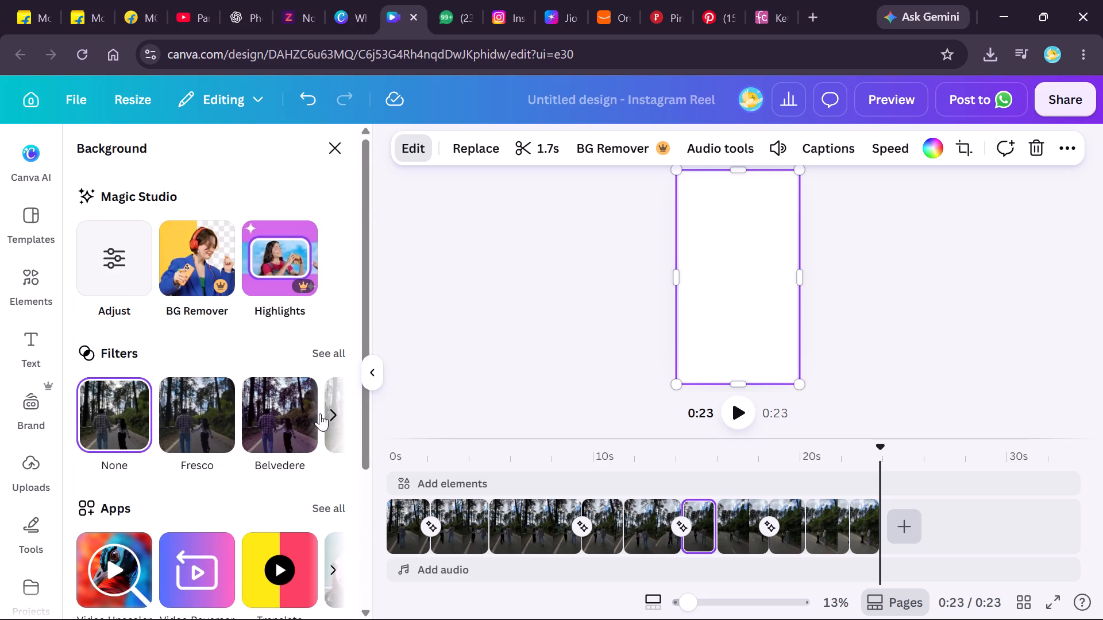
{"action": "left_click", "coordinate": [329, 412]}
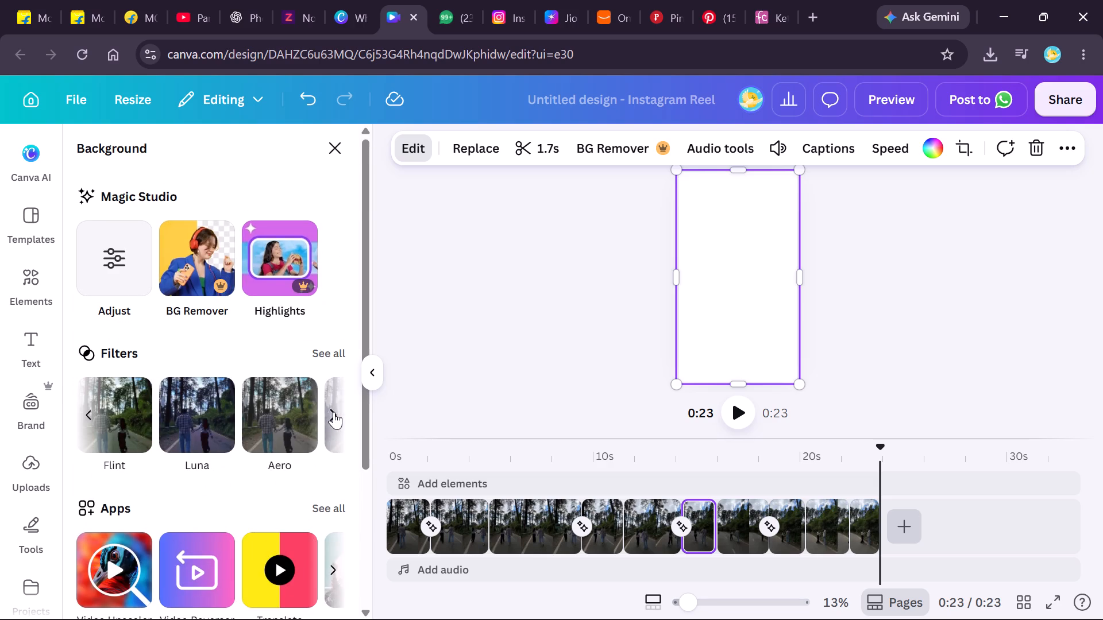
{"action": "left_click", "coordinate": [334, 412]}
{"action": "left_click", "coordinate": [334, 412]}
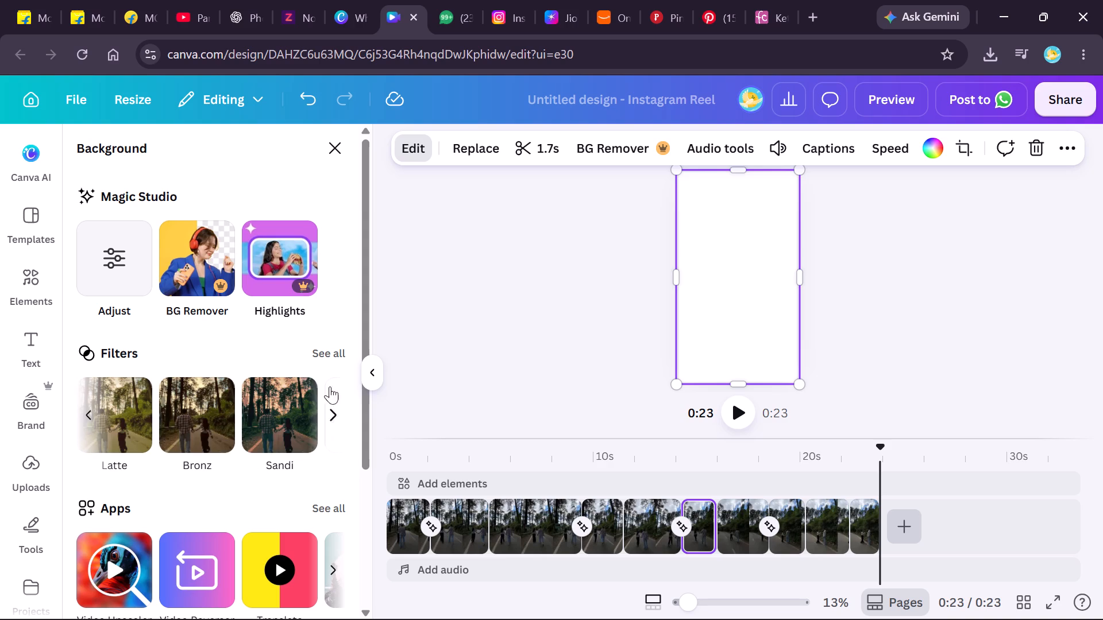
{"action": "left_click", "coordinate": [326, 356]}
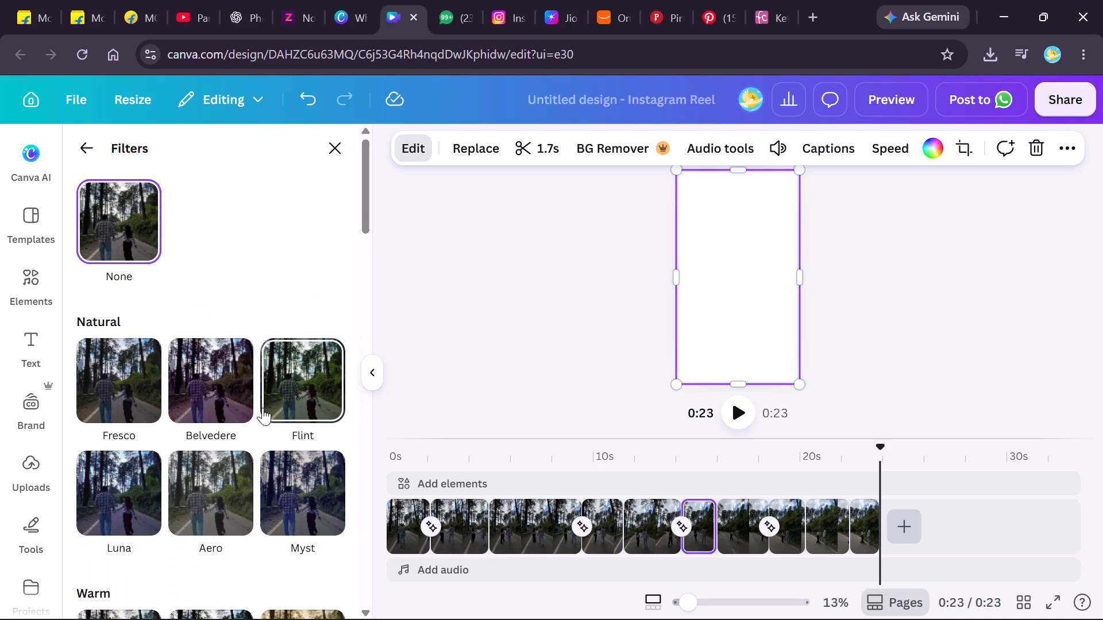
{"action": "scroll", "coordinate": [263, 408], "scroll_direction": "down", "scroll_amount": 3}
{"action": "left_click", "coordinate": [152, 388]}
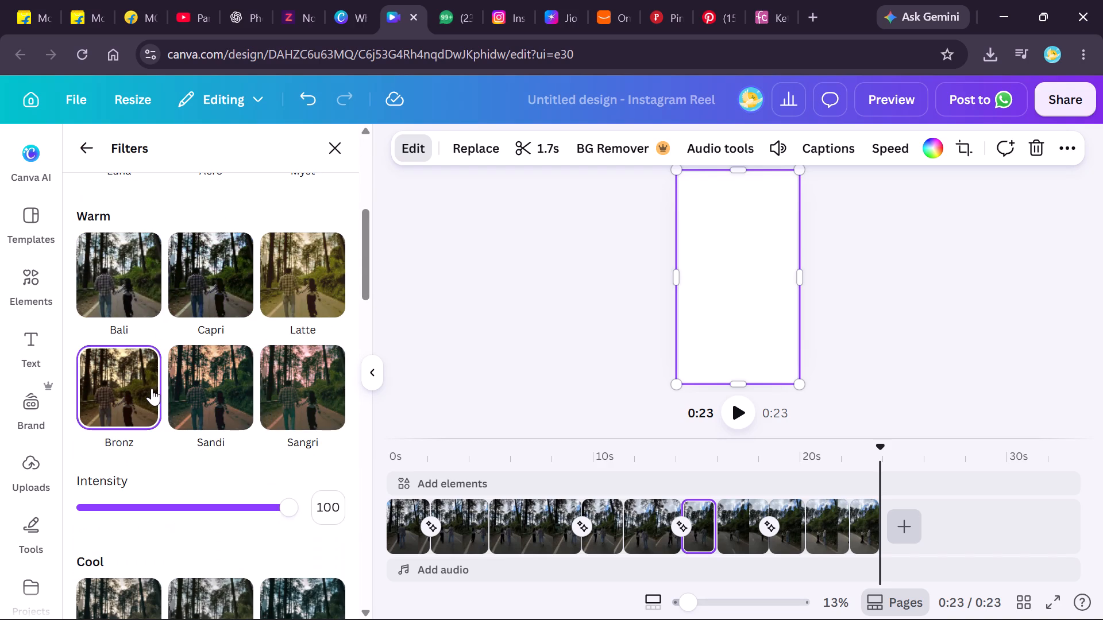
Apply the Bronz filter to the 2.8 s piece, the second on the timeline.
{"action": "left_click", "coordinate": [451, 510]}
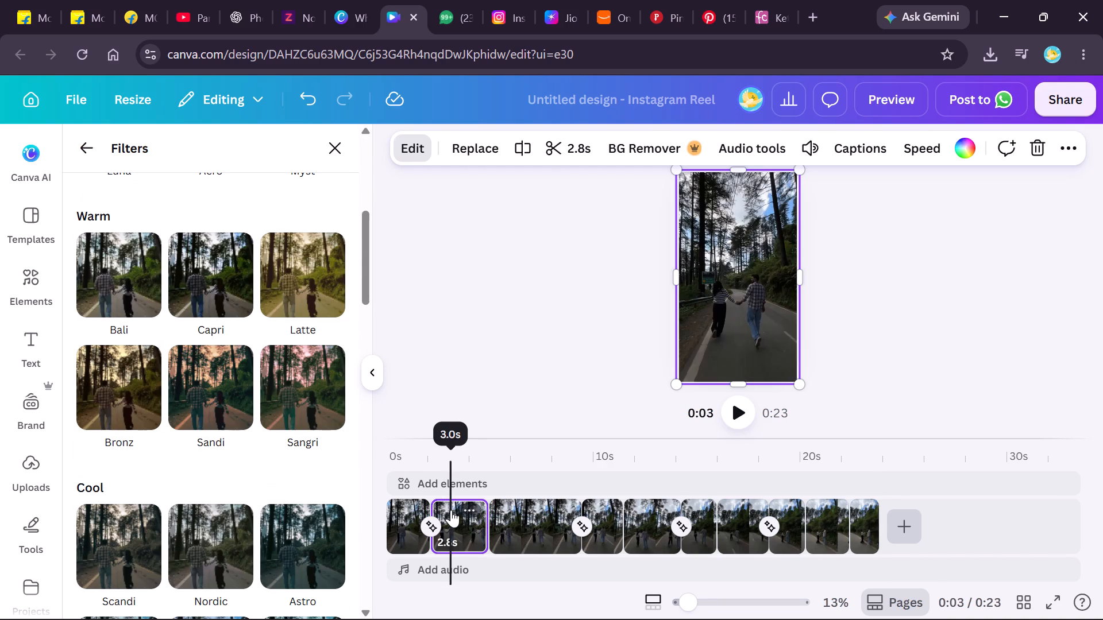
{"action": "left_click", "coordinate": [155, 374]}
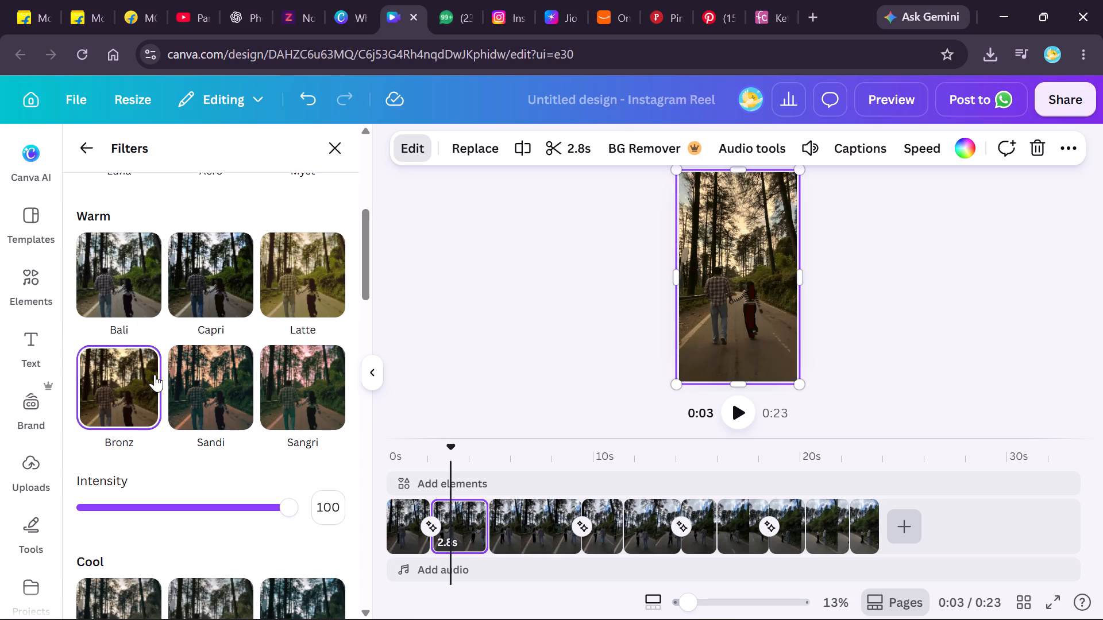
Play the reel in full screen to review the Bronz filter, and return to the editor.
{"action": "left_click", "coordinate": [731, 409]}
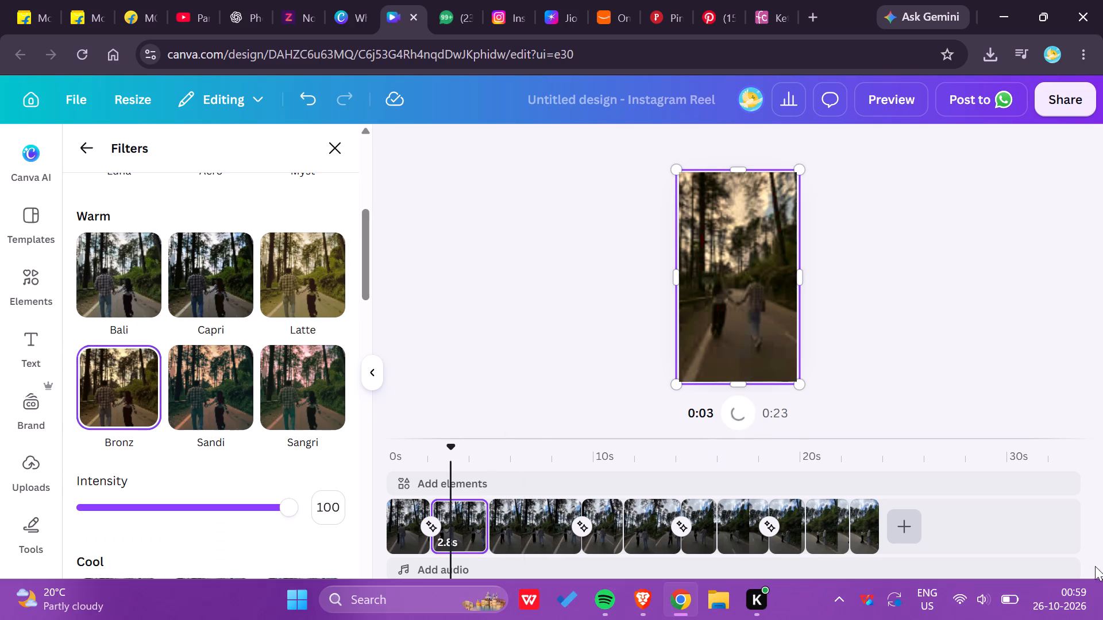
{"action": "left_click", "coordinate": [1049, 597]}
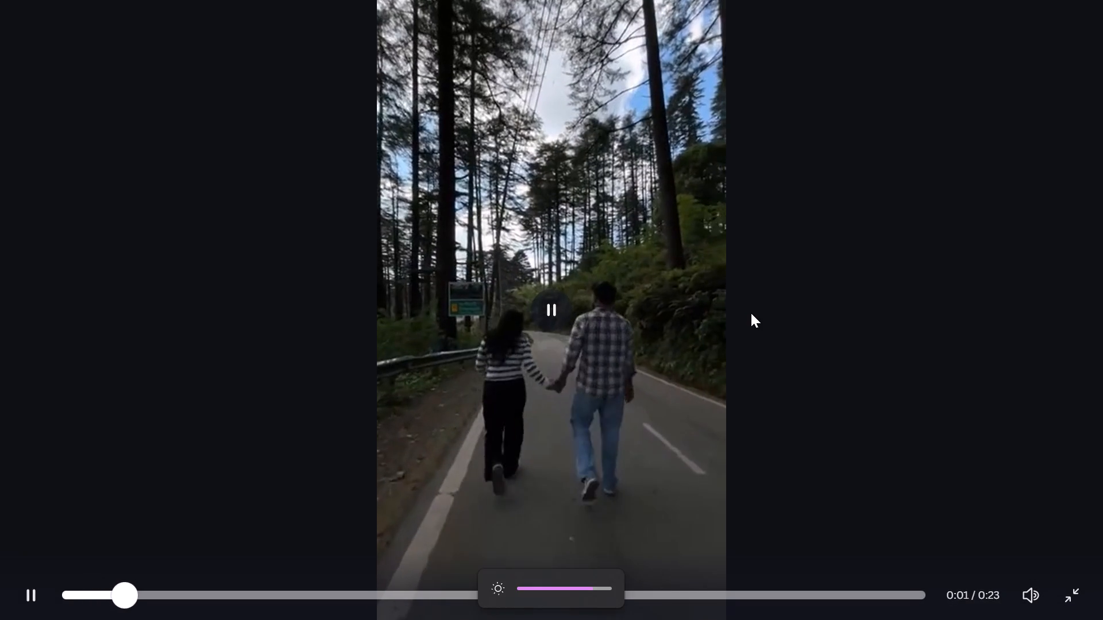
{"action": "key", "text": "Escape"}
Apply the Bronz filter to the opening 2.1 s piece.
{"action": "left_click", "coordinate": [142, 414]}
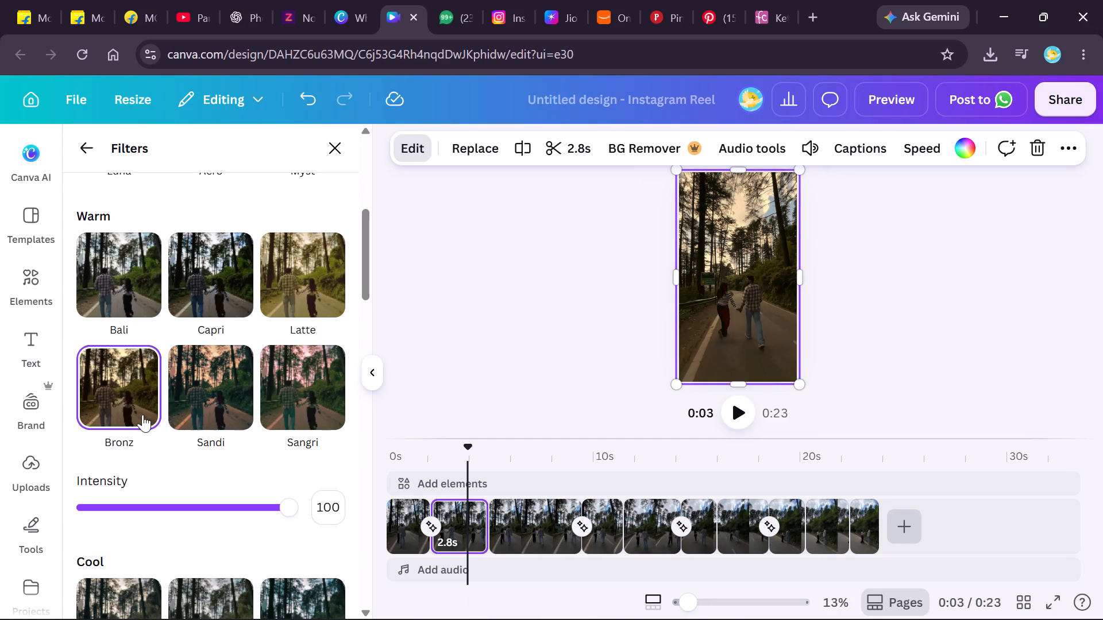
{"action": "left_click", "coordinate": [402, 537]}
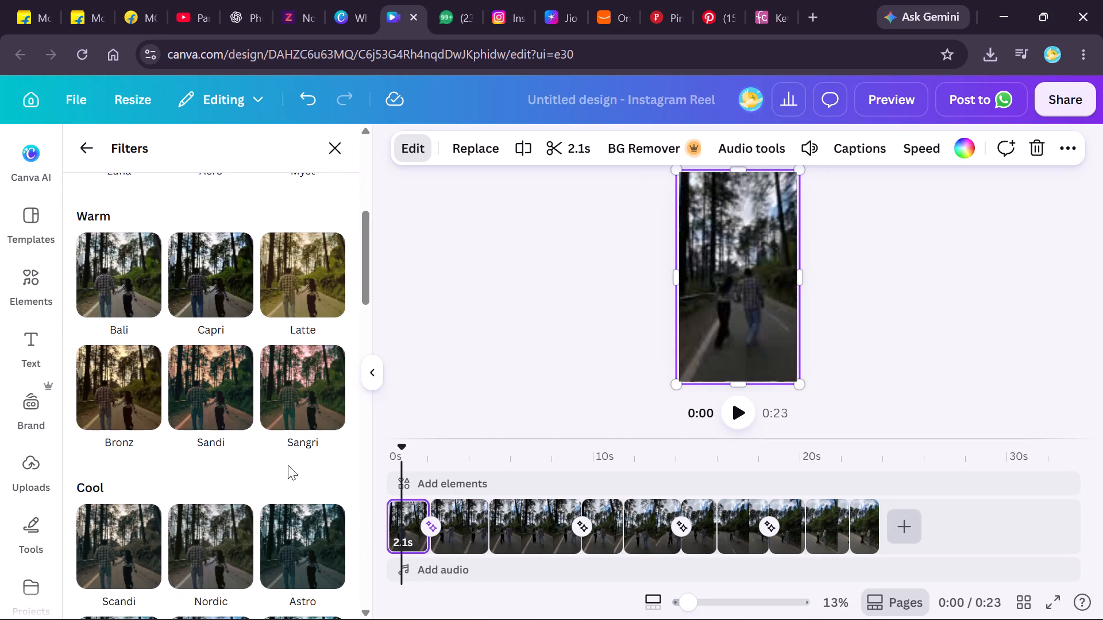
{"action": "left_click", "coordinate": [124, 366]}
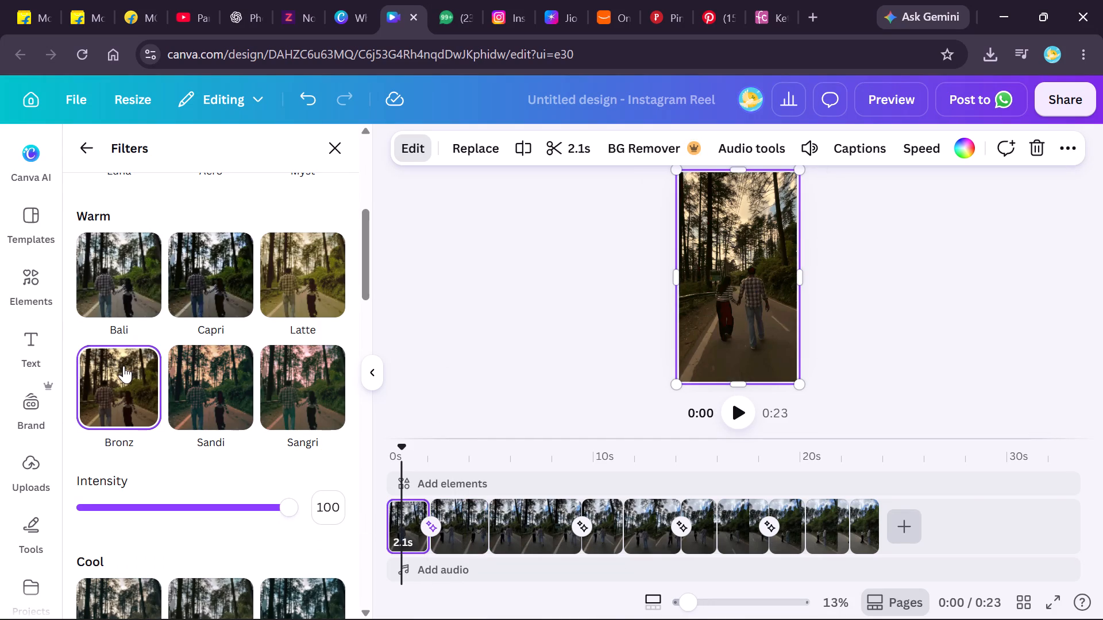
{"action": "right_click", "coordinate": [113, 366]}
Select all the pieces on the timeline together, try the Latte filter on them, and replace it with Bronz.
{"action": "left_click", "coordinate": [487, 371]}
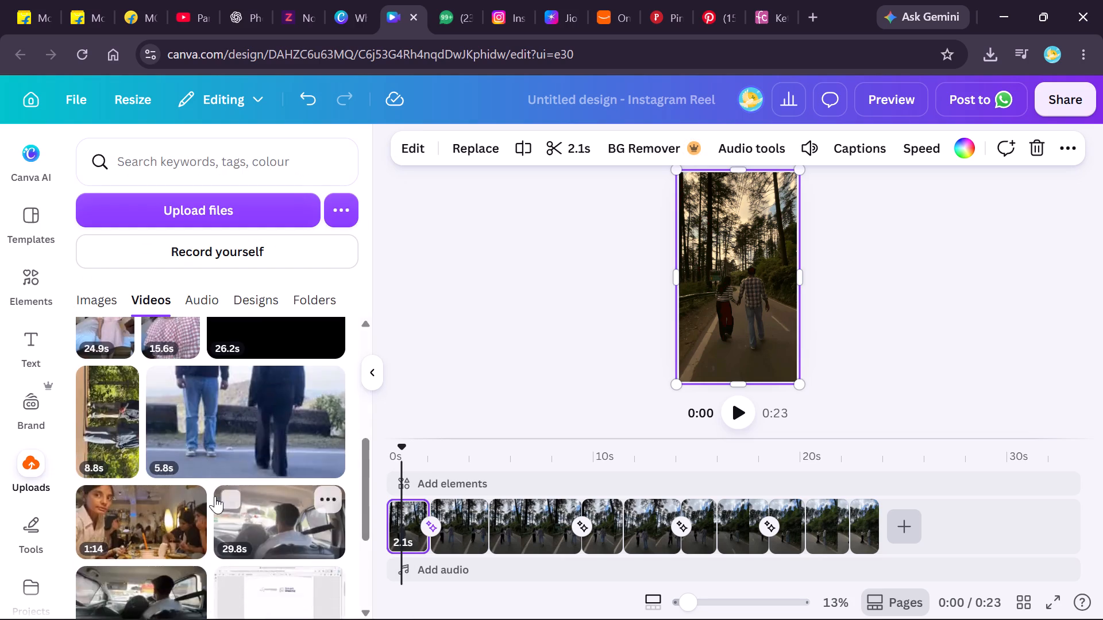
{"action": "scroll", "coordinate": [215, 496], "scroll_direction": "up", "scroll_amount": 3}
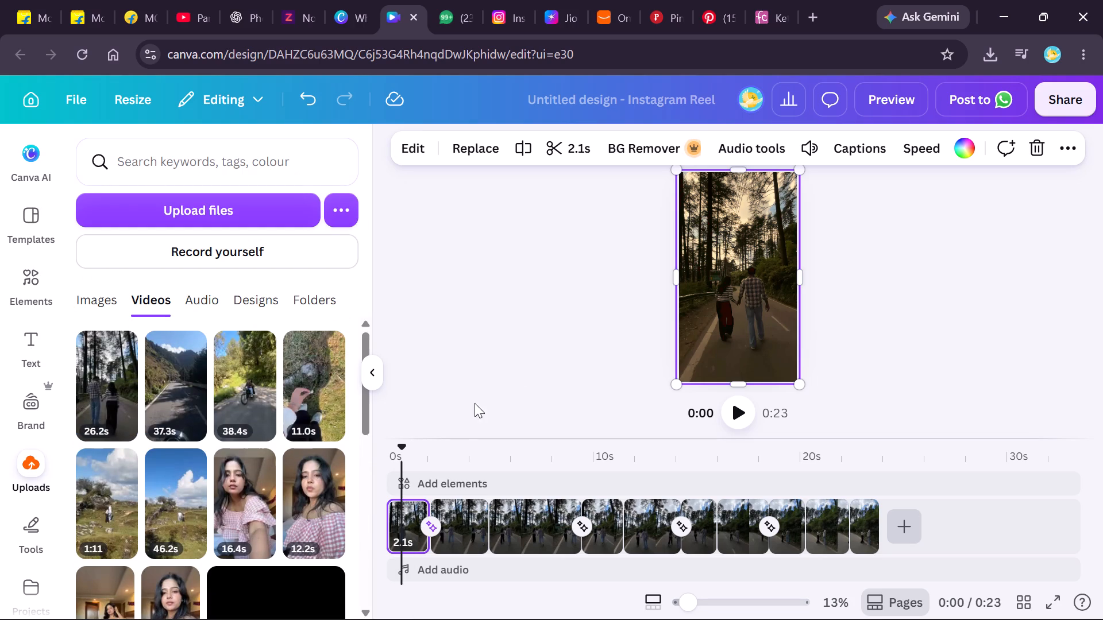
{"action": "left_click", "coordinate": [415, 156]}
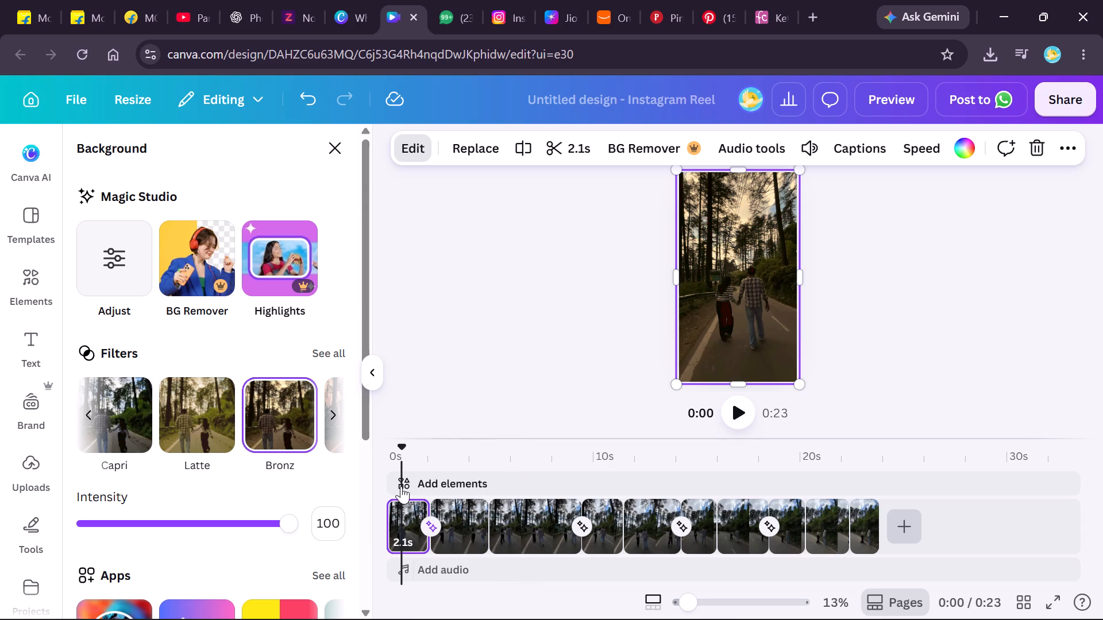
{"action": "left_click_drag", "start_coordinate": [383, 500], "coordinate": [854, 526]}
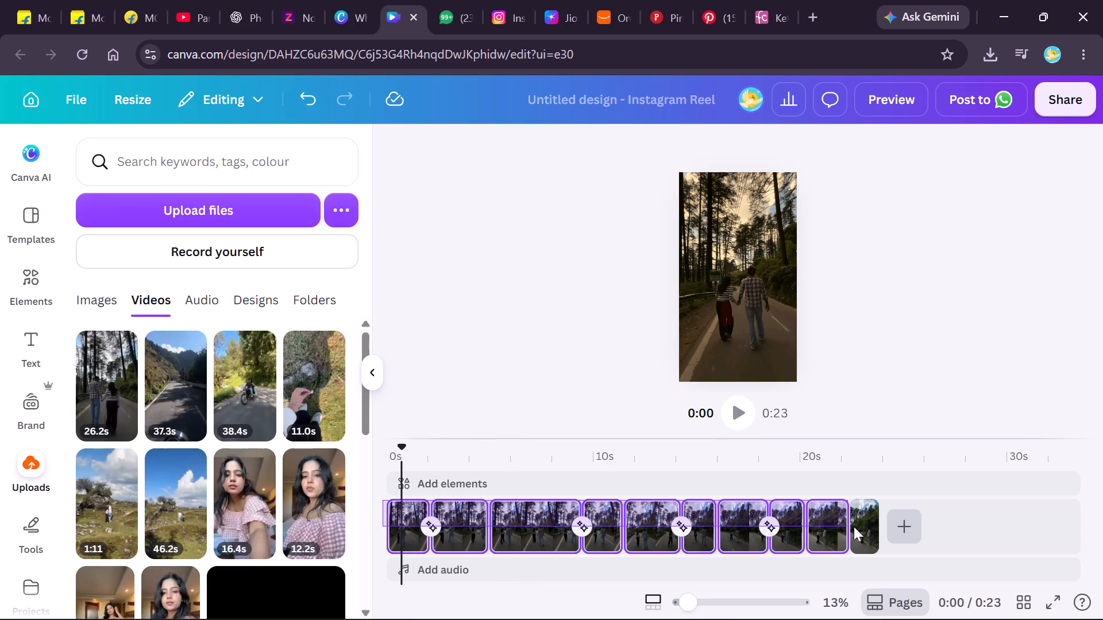
{"action": "left_click_drag", "start_coordinate": [854, 526], "coordinate": [873, 522]}
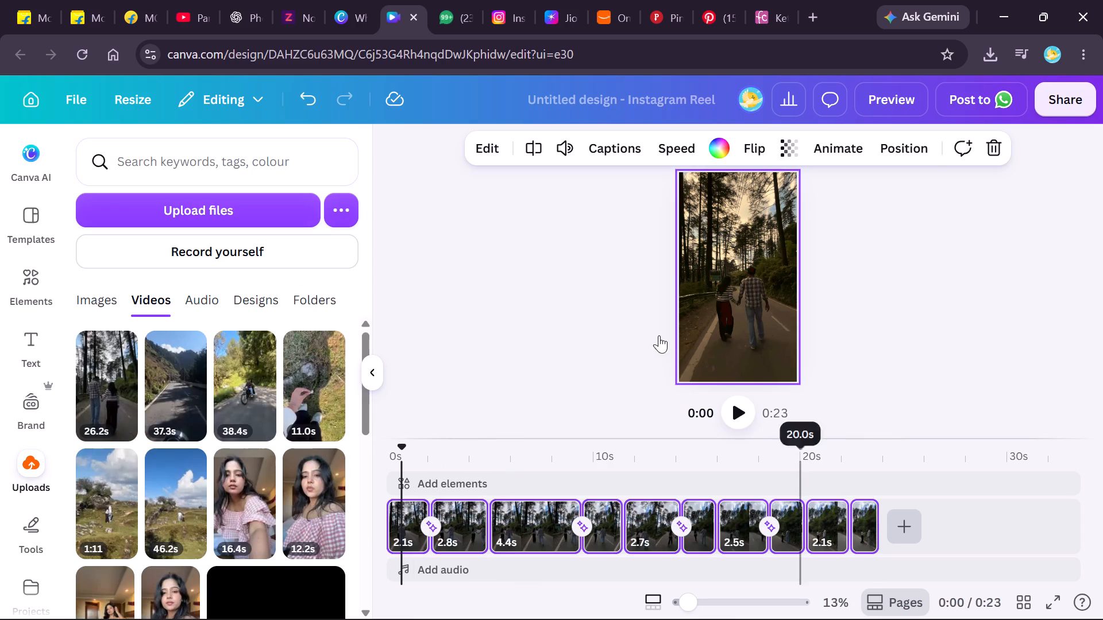
{"action": "left_click", "coordinate": [491, 144]}
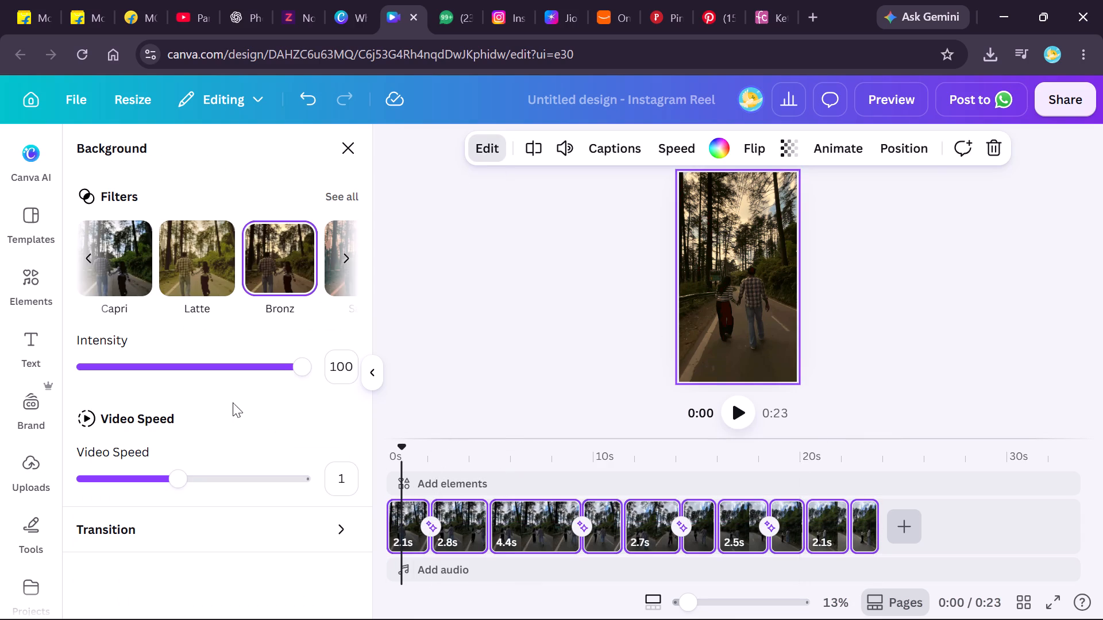
{"action": "left_click", "coordinate": [194, 274]}
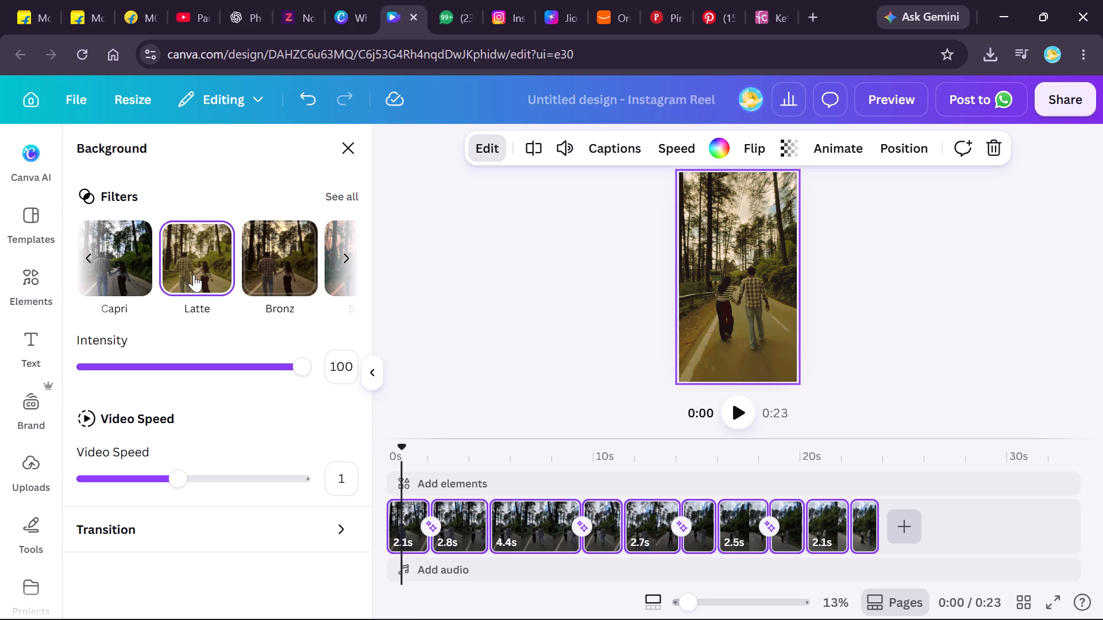
{"action": "scroll", "coordinate": [194, 274], "scroll_direction": "right", "scroll_amount": 2}
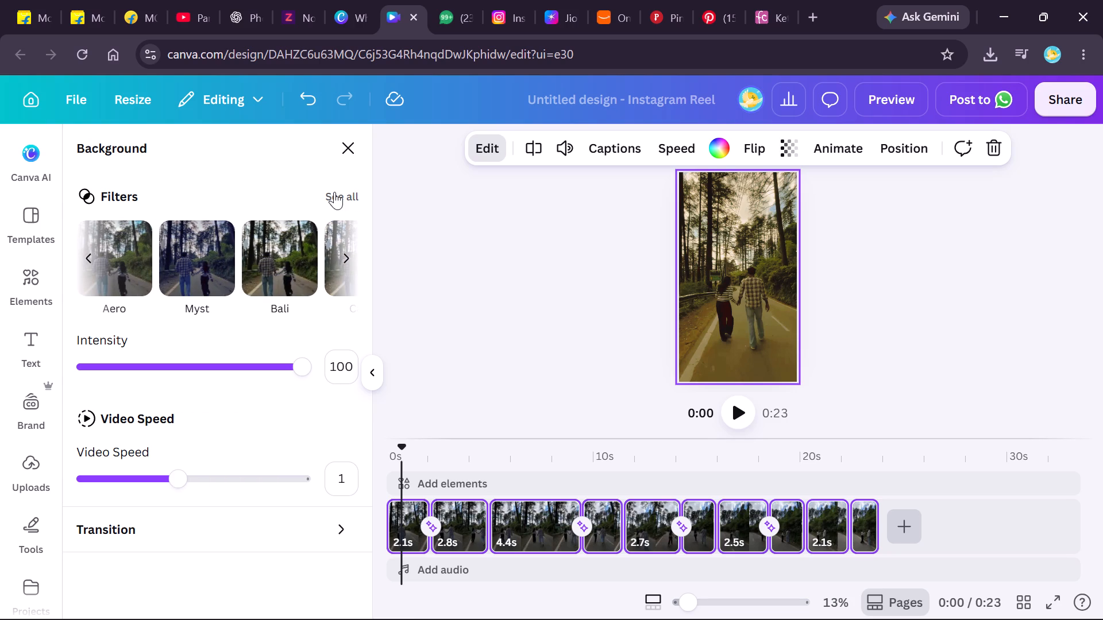
{"action": "left_click", "coordinate": [334, 192]}
{"action": "scroll", "coordinate": [86, 351], "scroll_direction": "up", "scroll_amount": 4}
{"action": "scroll", "coordinate": [86, 351], "scroll_direction": "down", "scroll_amount": 2}
{"action": "scroll", "coordinate": [146, 485], "scroll_direction": "down", "scroll_amount": 1}
{"action": "left_click", "coordinate": [146, 485]}
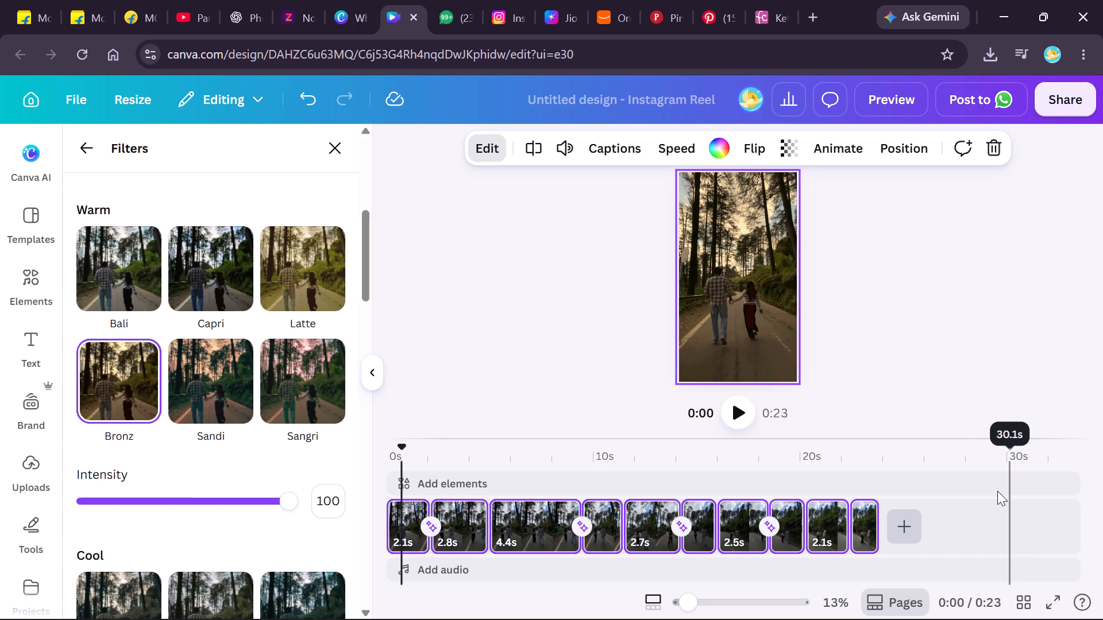
Play the reel in full screen to review the Bronz filter across all pieces, and return to the editor.
{"action": "left_click", "coordinate": [1050, 598]}
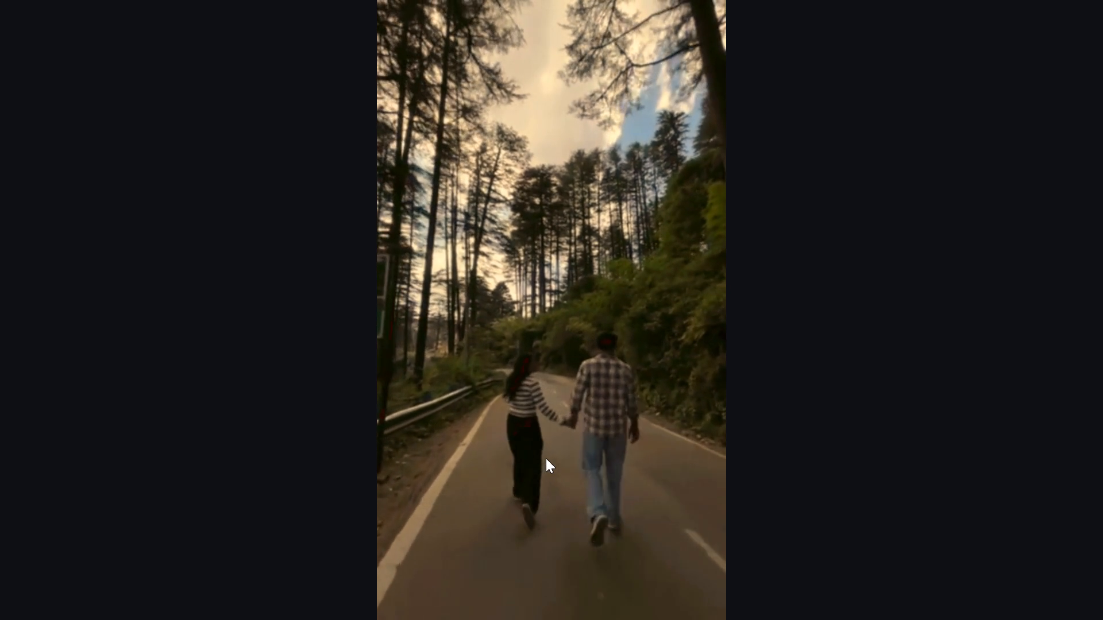
{"action": "key", "text": "Escape"}
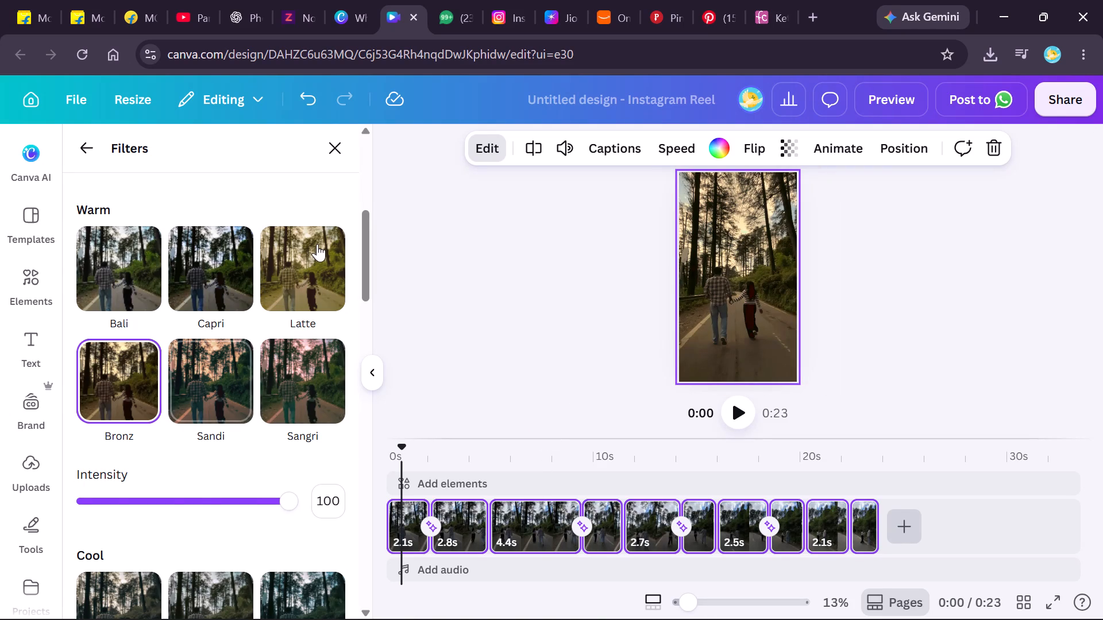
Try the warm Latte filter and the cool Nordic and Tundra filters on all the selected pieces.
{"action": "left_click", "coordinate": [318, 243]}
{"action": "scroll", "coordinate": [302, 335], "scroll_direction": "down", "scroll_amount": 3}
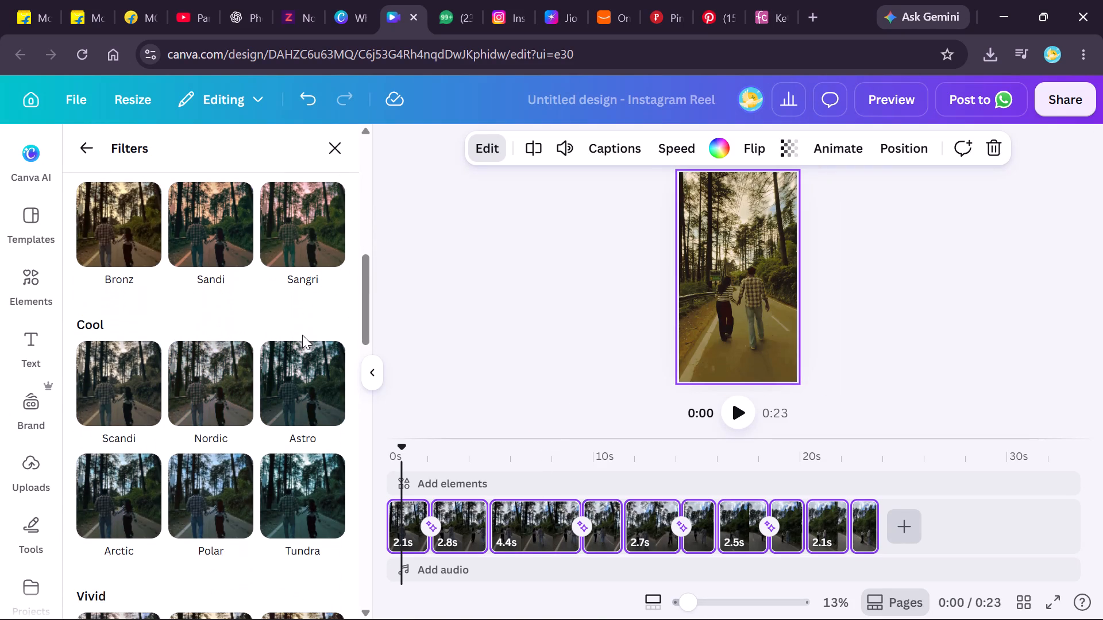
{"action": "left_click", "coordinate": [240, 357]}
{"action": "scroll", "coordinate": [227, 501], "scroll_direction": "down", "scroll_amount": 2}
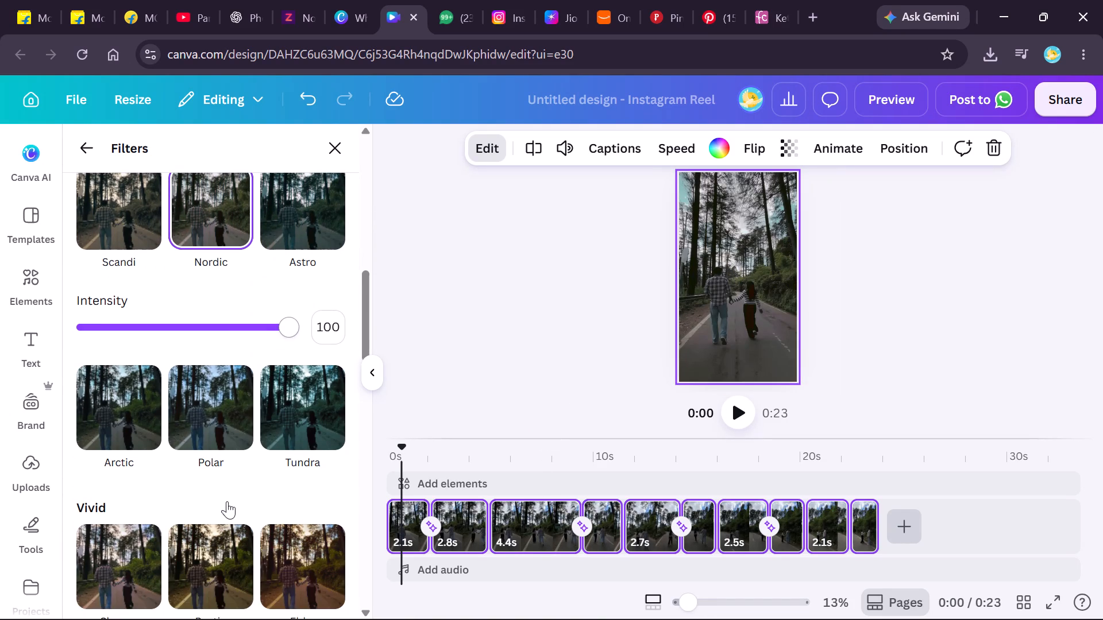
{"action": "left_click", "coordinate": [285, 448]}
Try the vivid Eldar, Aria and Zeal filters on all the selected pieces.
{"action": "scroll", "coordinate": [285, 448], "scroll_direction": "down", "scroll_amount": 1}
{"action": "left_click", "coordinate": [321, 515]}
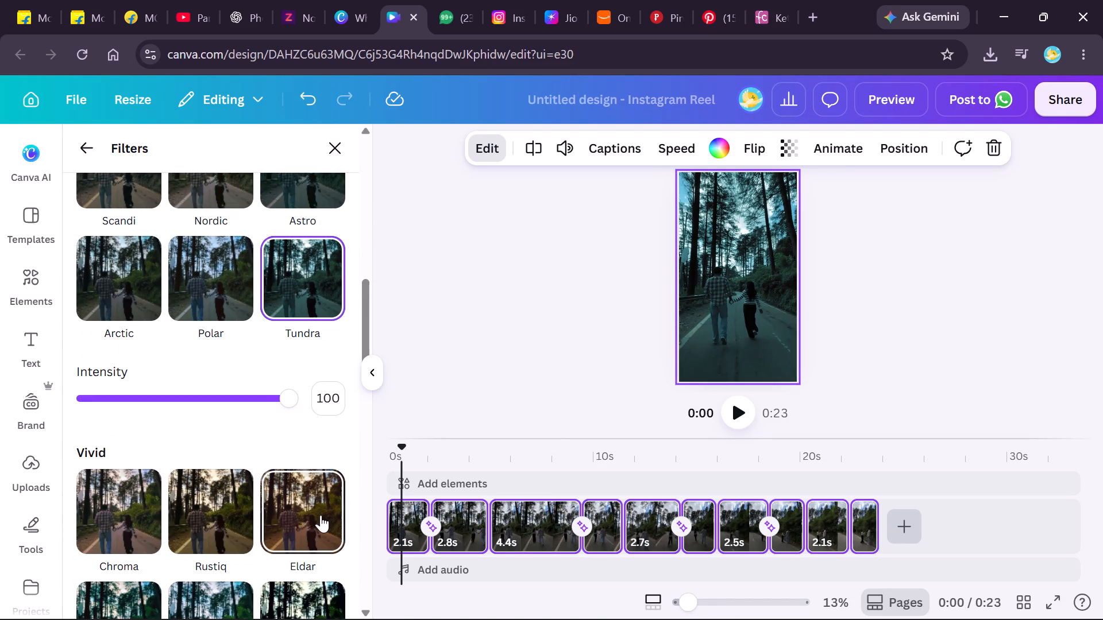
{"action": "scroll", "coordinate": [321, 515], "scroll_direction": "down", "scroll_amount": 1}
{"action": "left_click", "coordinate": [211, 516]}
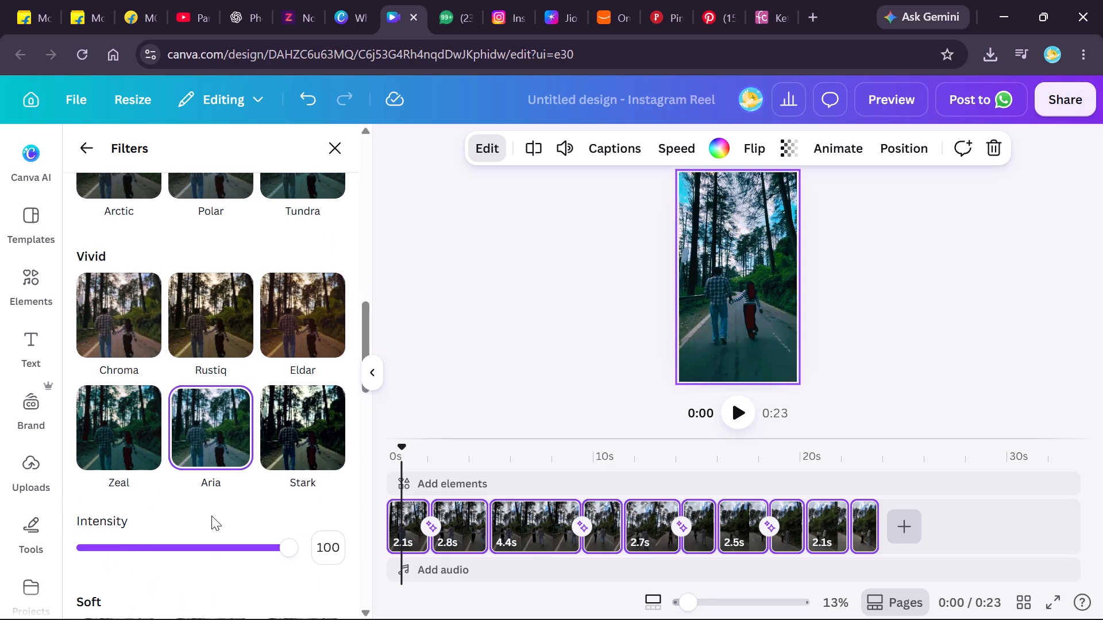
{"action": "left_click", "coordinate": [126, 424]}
Apply the soft Hazel filter to all the selected pieces.
{"action": "scroll", "coordinate": [126, 424], "scroll_direction": "down", "scroll_amount": 1}
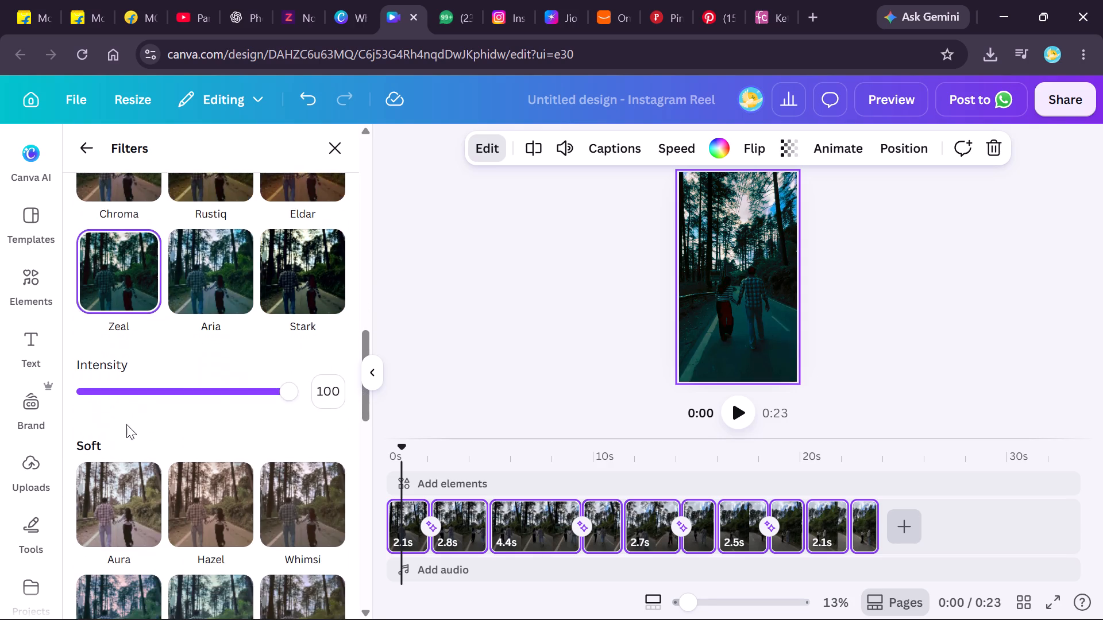
{"action": "scroll", "coordinate": [126, 424], "scroll_direction": "down", "scroll_amount": 1}
{"action": "left_click", "coordinate": [242, 425]}
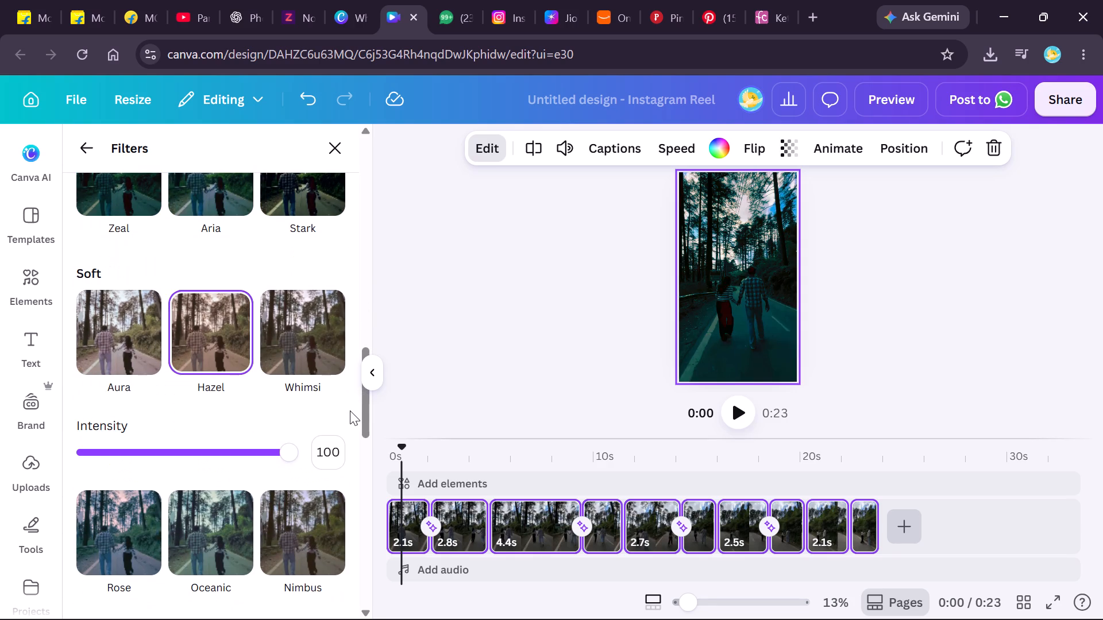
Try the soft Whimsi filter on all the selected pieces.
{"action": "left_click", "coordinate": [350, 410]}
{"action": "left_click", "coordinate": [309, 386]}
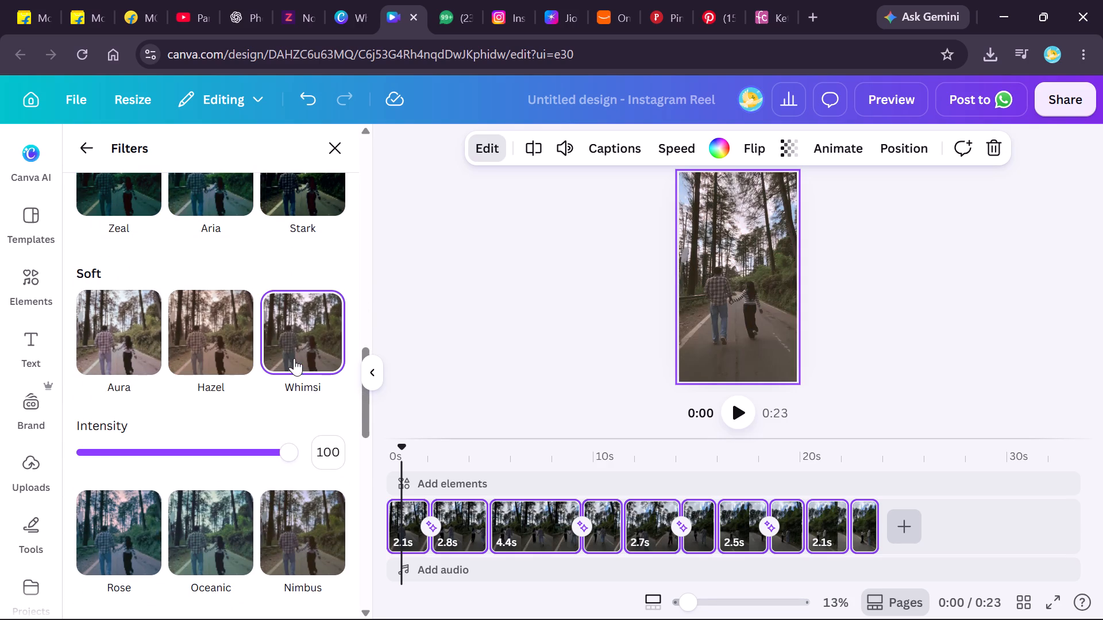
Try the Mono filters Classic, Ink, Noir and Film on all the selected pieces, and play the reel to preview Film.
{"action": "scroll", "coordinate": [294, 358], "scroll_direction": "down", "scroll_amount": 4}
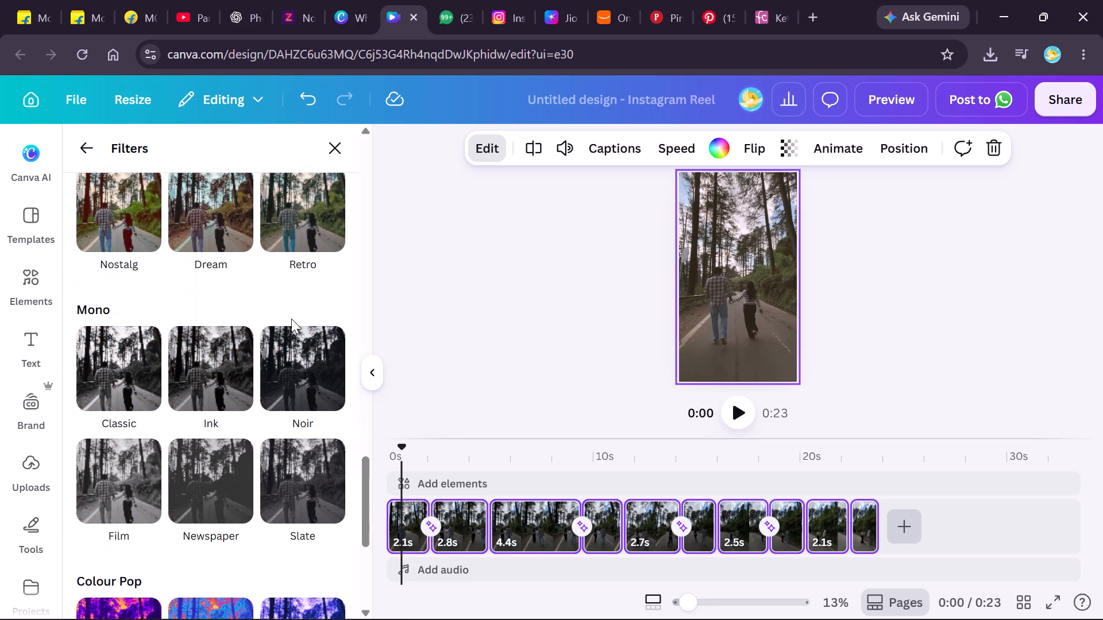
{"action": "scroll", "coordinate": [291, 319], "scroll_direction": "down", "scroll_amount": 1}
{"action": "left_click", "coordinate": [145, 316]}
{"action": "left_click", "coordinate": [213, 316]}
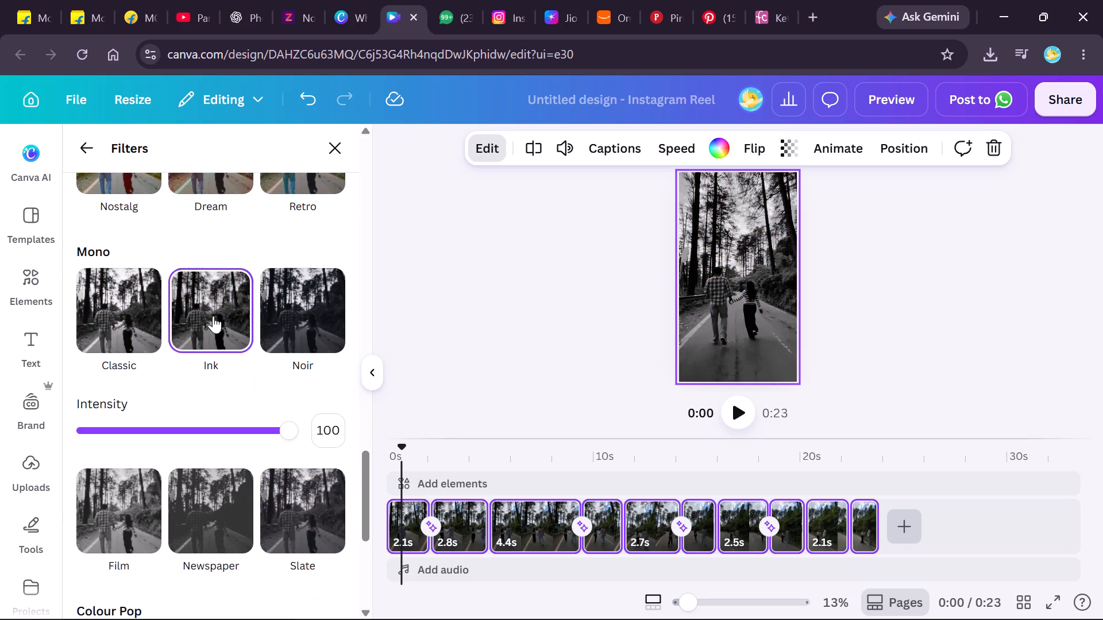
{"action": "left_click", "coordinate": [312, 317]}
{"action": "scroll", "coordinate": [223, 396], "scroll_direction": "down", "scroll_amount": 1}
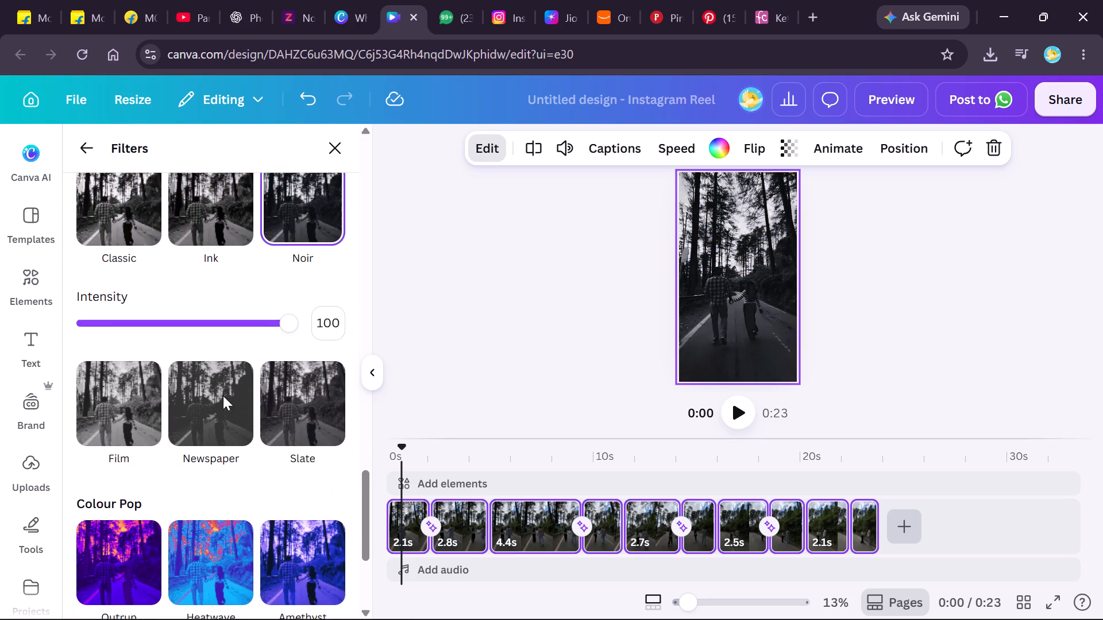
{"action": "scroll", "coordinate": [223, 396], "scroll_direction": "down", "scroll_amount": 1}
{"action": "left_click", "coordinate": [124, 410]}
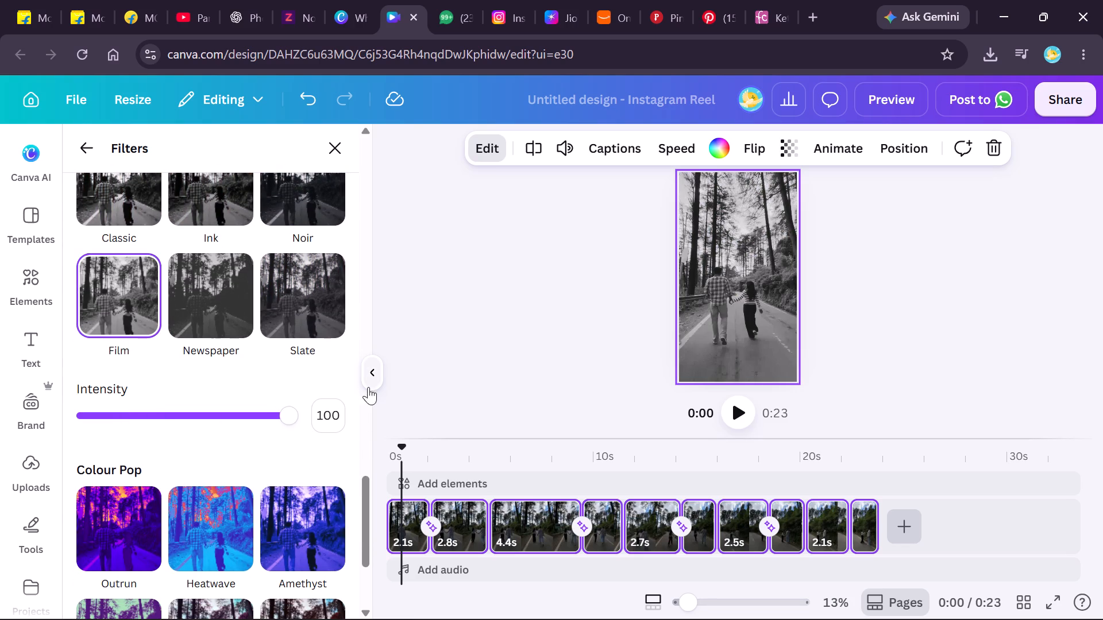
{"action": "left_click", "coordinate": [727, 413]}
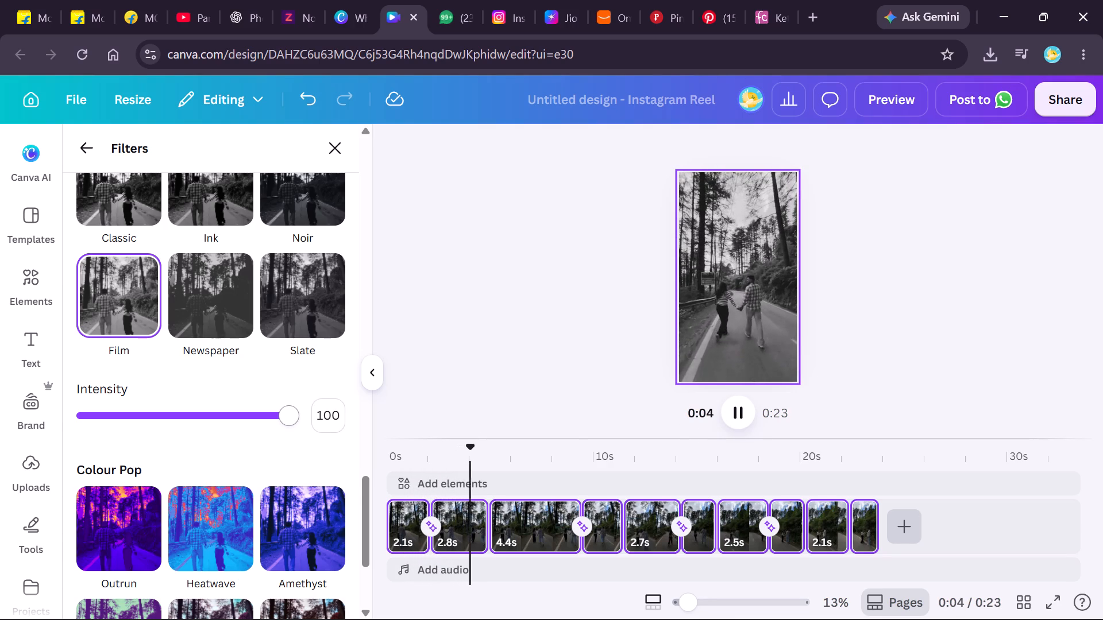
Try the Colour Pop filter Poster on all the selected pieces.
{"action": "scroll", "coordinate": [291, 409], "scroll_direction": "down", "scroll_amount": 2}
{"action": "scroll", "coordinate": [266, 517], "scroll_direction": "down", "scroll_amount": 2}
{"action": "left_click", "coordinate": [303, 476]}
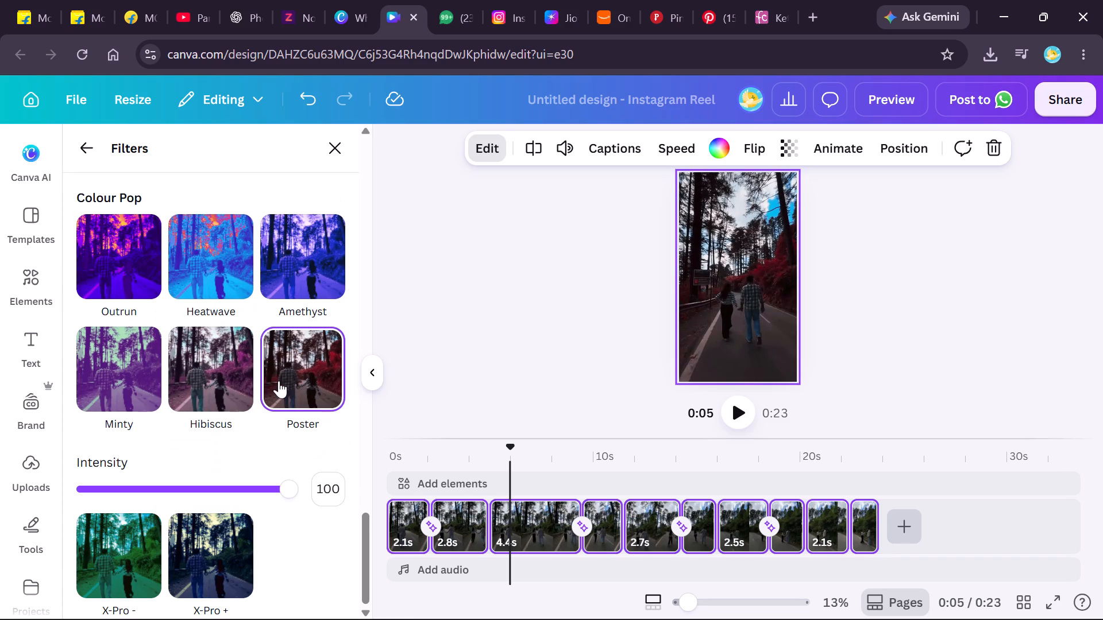
Remove the colour filter from all the selected pieces by choosing None.
{"action": "scroll", "coordinate": [279, 379], "scroll_direction": "up", "scroll_amount": 6}
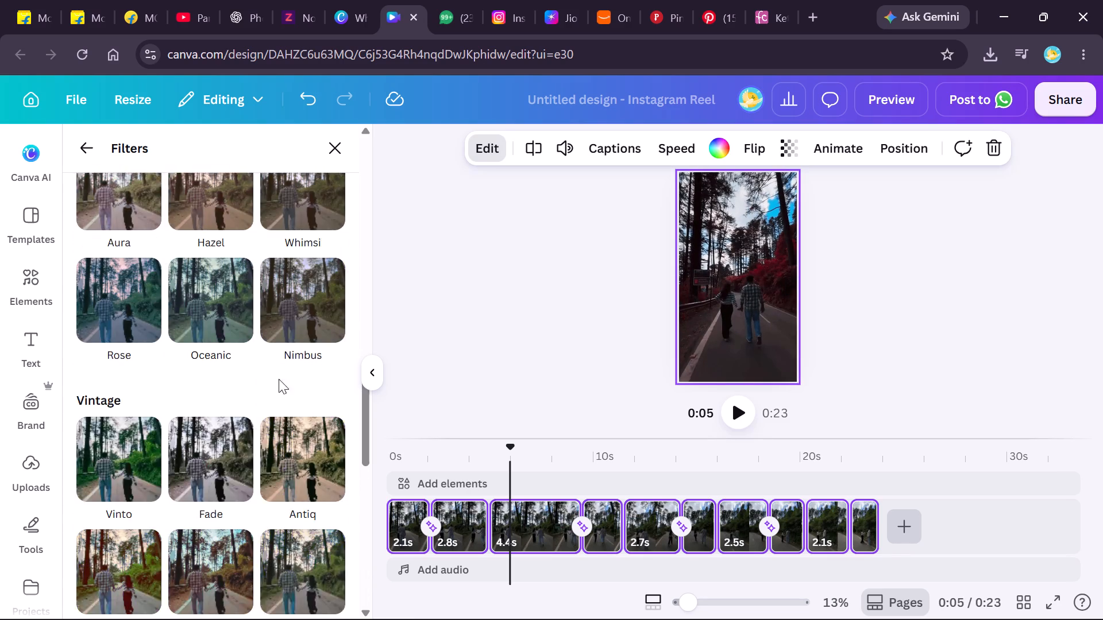
{"action": "scroll", "coordinate": [279, 379], "scroll_direction": "up", "scroll_amount": 9}
{"action": "left_click", "coordinate": [123, 226]}
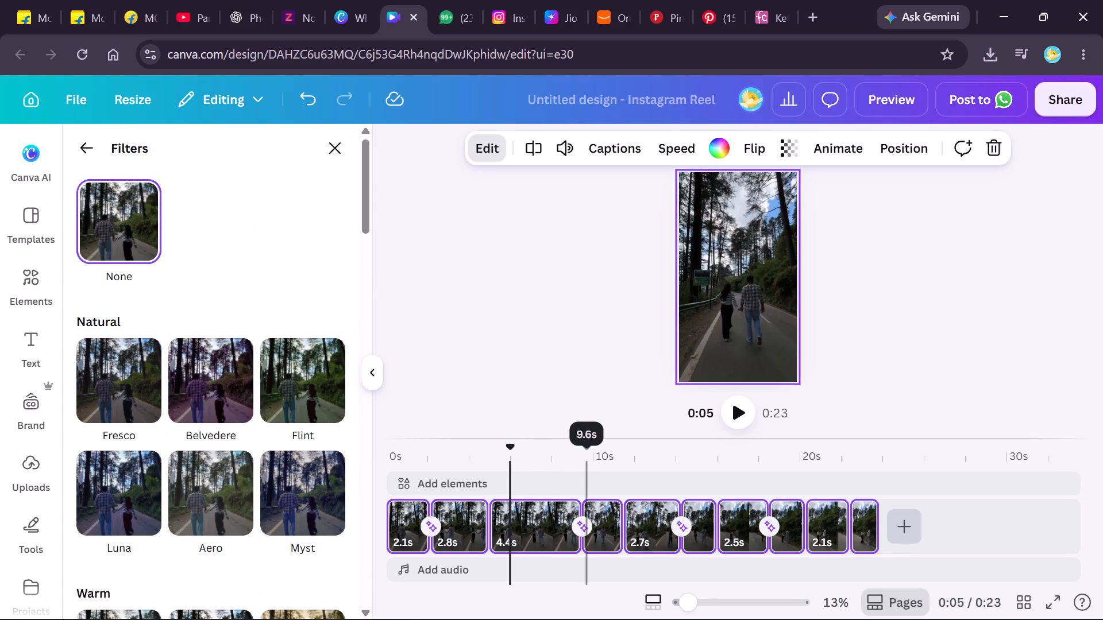
Leave the filter options and deselect all the pieces on the timeline.
{"action": "left_click", "coordinate": [534, 332]}
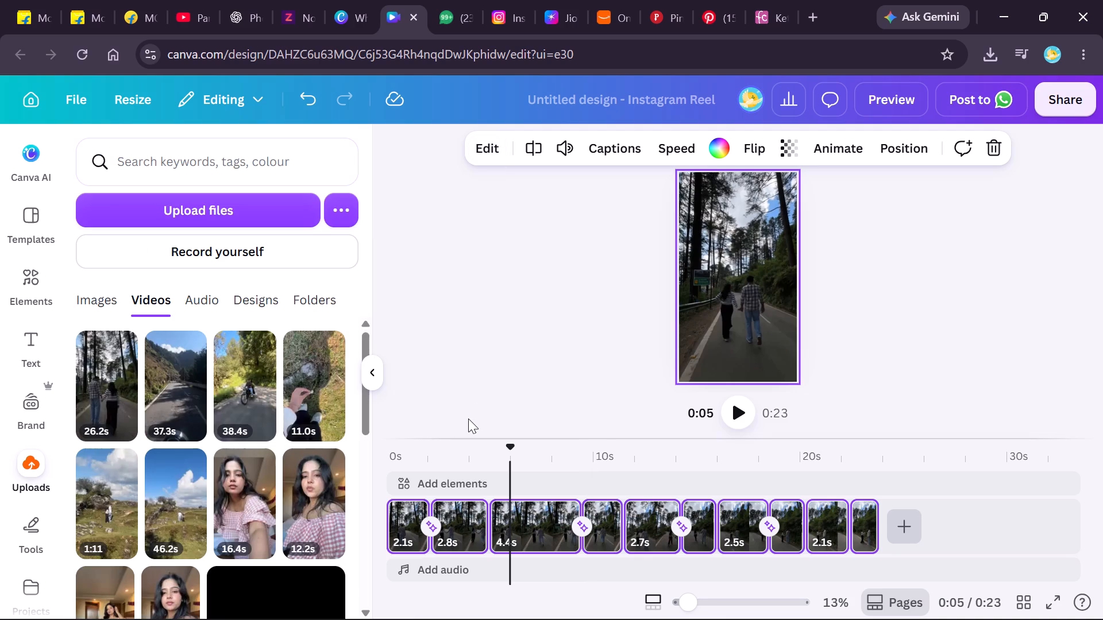
{"action": "left_click", "coordinate": [468, 418]}
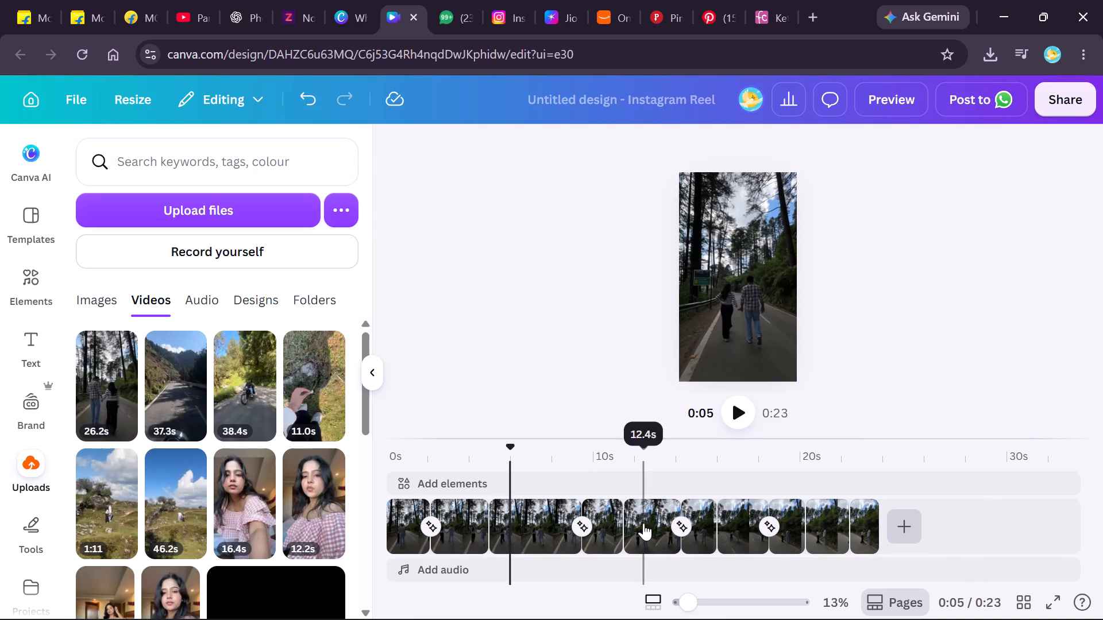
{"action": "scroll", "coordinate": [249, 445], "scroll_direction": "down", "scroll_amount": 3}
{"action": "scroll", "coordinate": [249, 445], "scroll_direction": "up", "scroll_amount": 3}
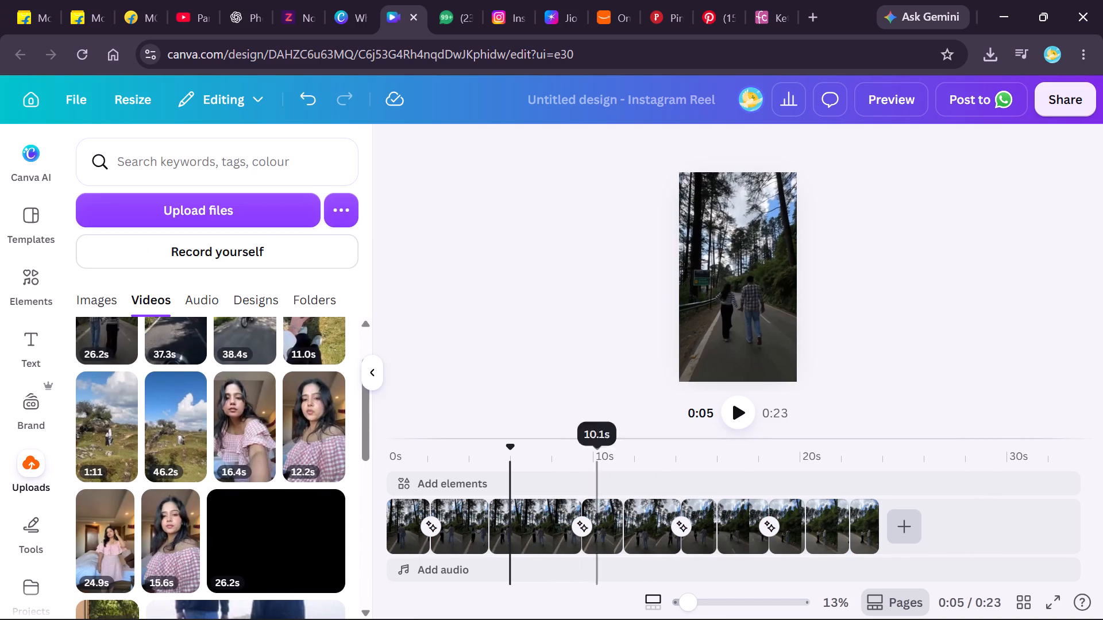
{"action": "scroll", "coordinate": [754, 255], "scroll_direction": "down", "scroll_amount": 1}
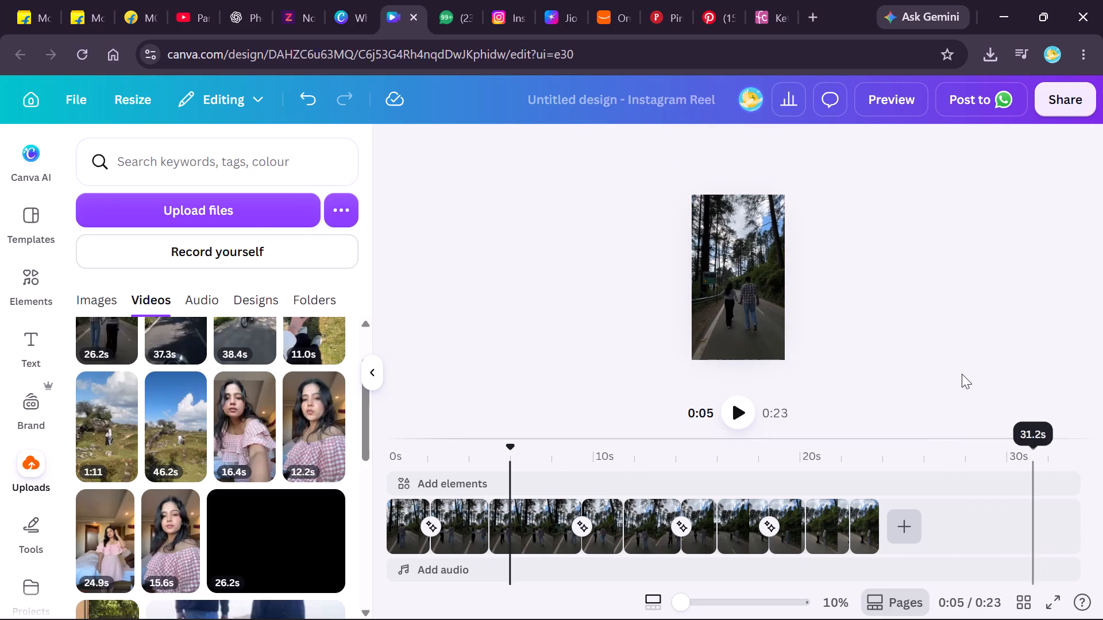
Open the download options for the Instagram Reel from the sharing settings.
{"action": "left_click", "coordinate": [1053, 87]}
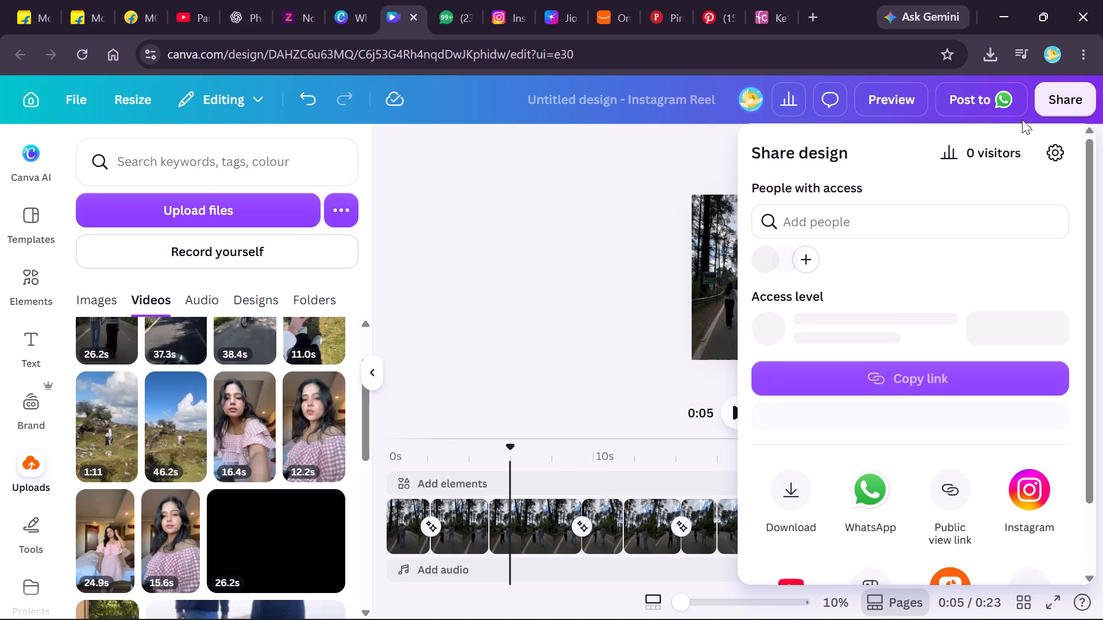
{"action": "scroll", "coordinate": [852, 307], "scroll_direction": "down", "scroll_amount": 1}
{"action": "left_click", "coordinate": [780, 458]}
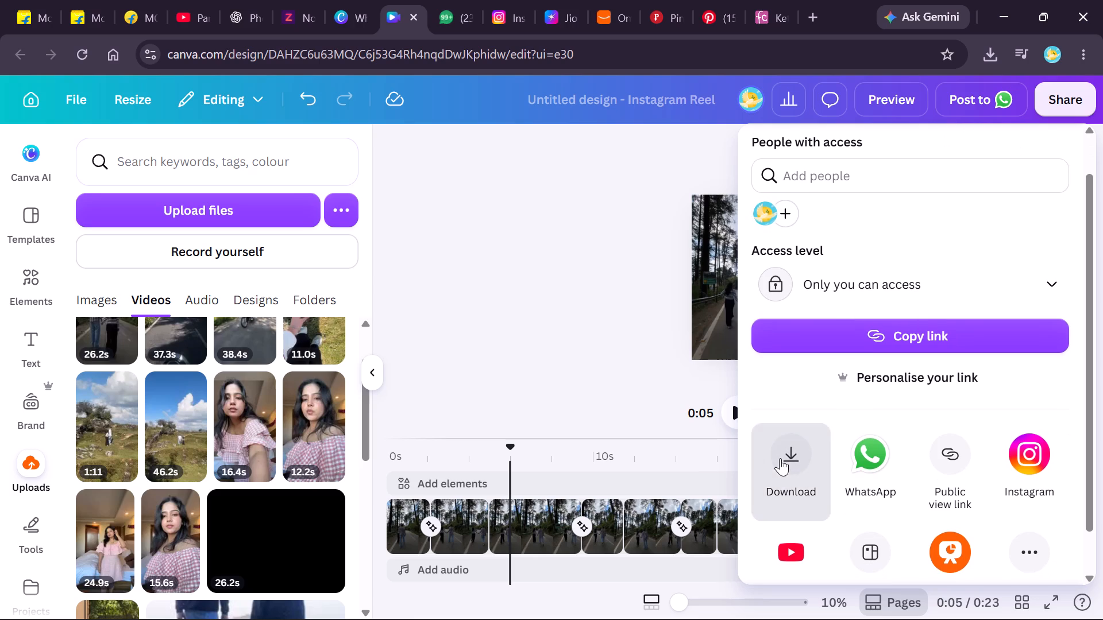
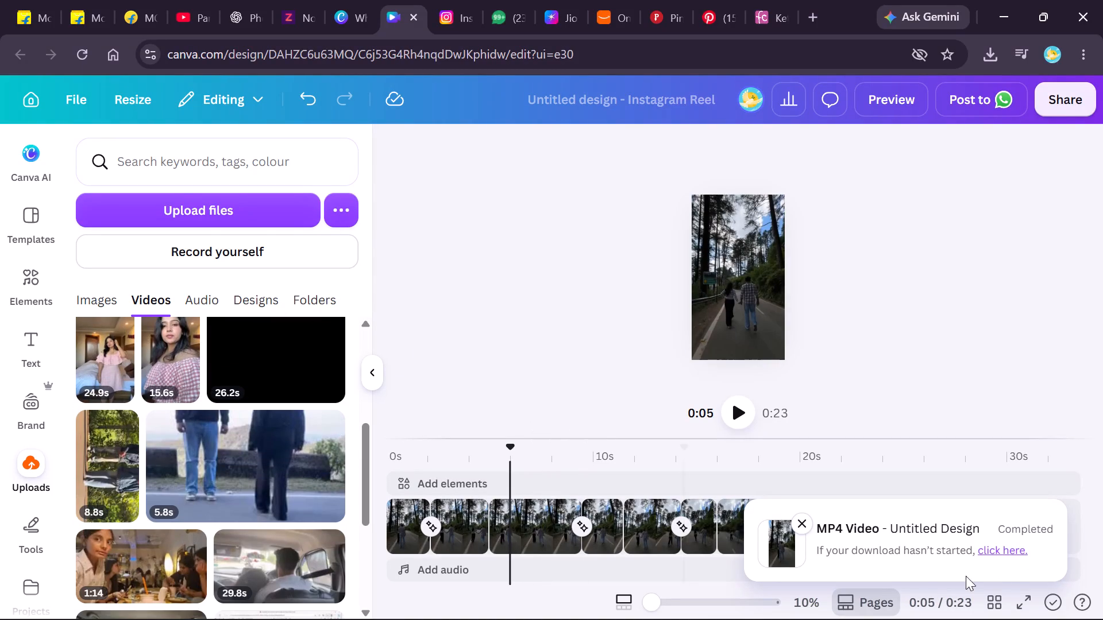
Dismiss the download notice and add the uploaded 24.9s pink-dress bedroom clip after the last forest-road piece in the timeline.
{"action": "left_click", "coordinate": [807, 528]}
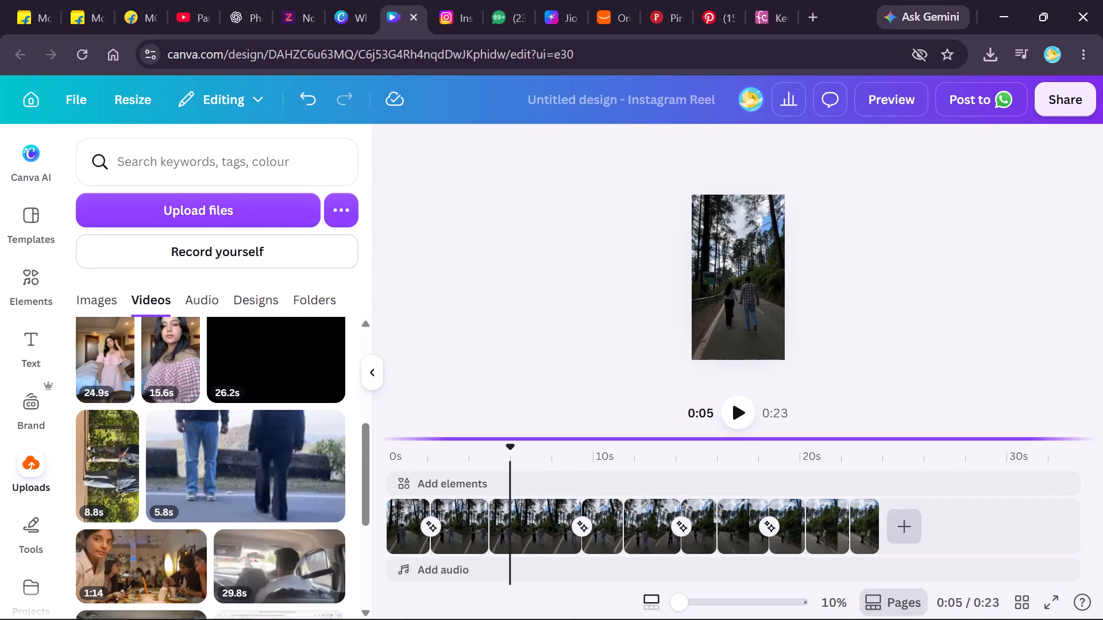
{"action": "left_click", "coordinate": [912, 532]}
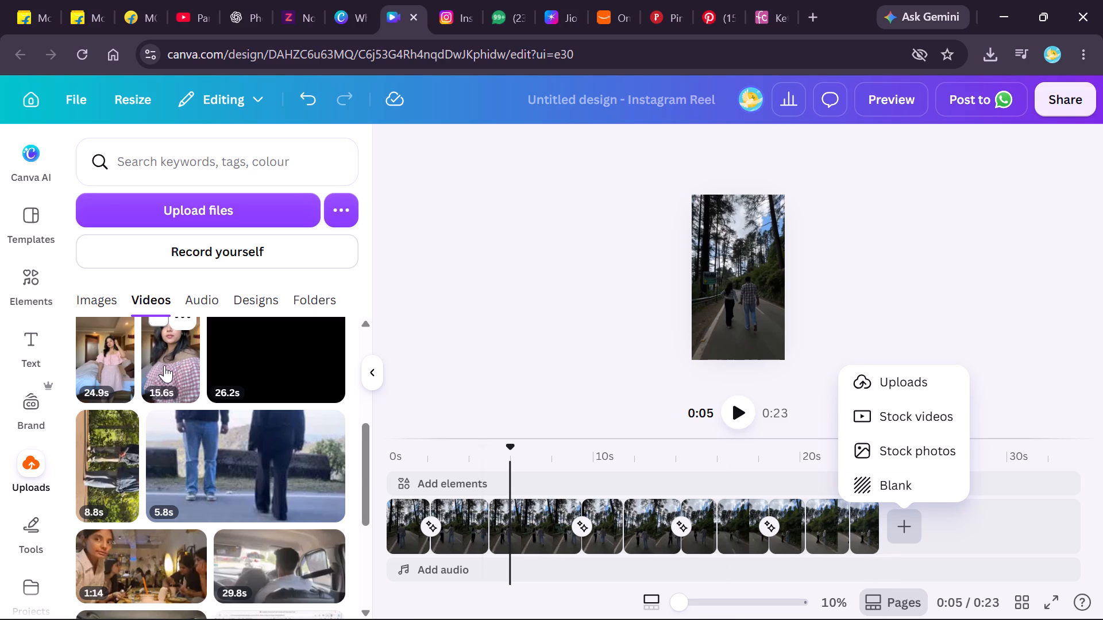
{"action": "left_click_drag", "start_coordinate": [121, 362], "coordinate": [899, 502]}
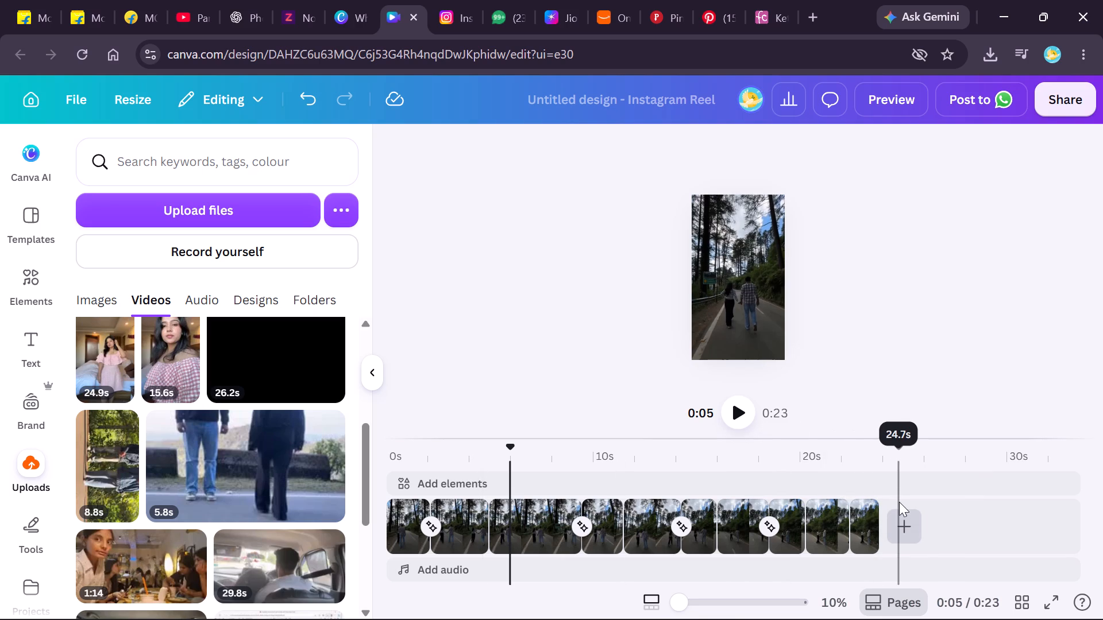
{"action": "left_click_drag", "start_coordinate": [899, 502], "coordinate": [899, 502]}
{"action": "left_click_drag", "start_coordinate": [108, 347], "coordinate": [692, 374]}
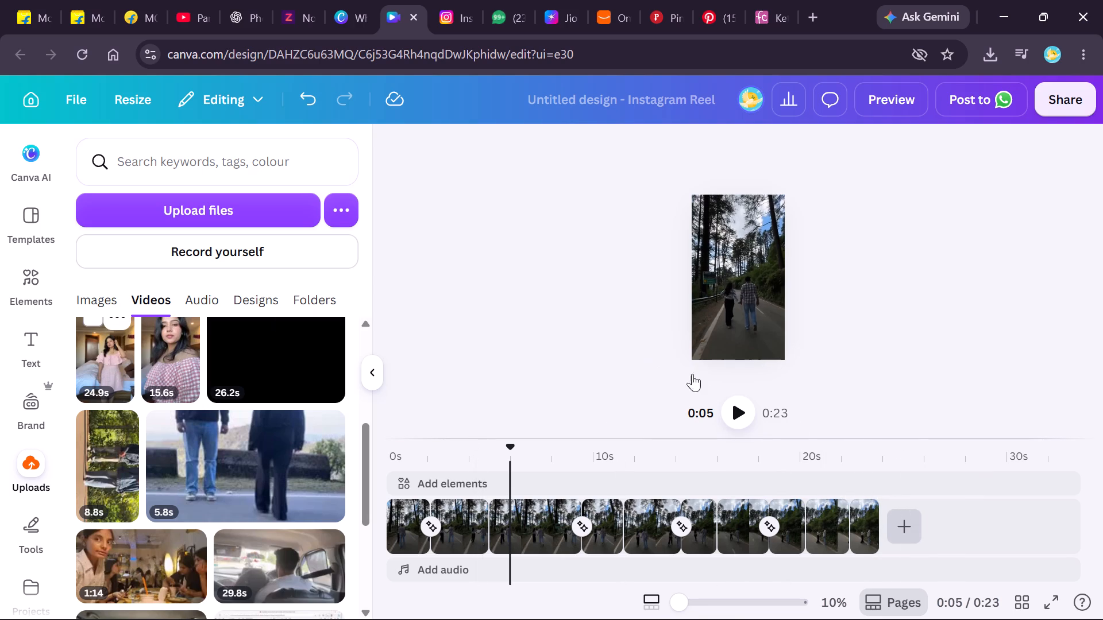
{"action": "left_click_drag", "start_coordinate": [692, 374], "coordinate": [867, 505]}
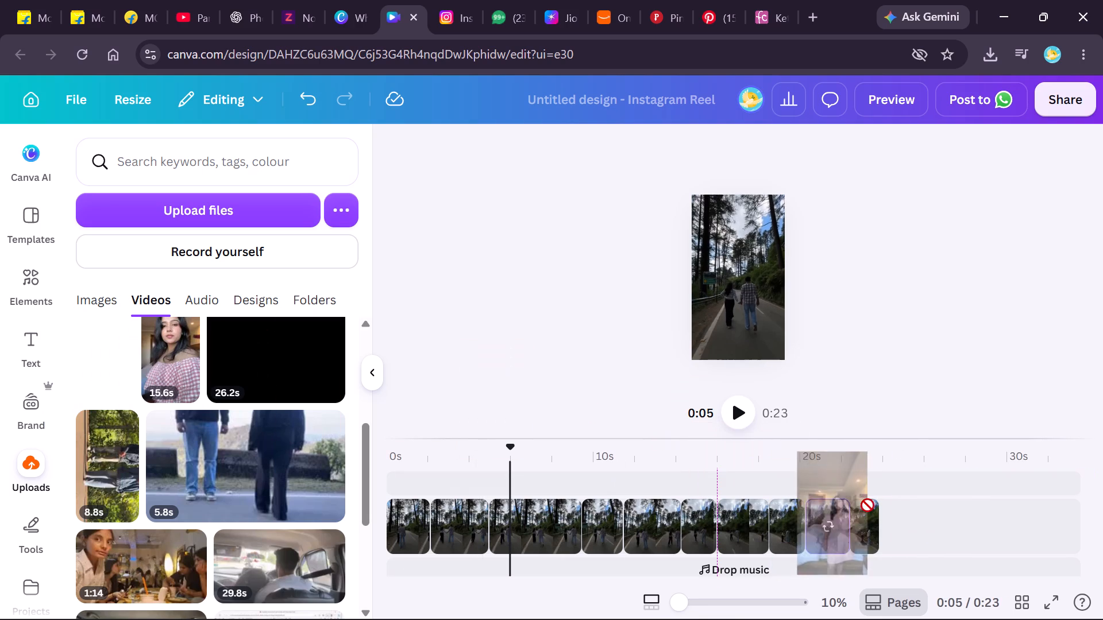
{"action": "left_click_drag", "start_coordinate": [867, 505], "coordinate": [1050, 511]}
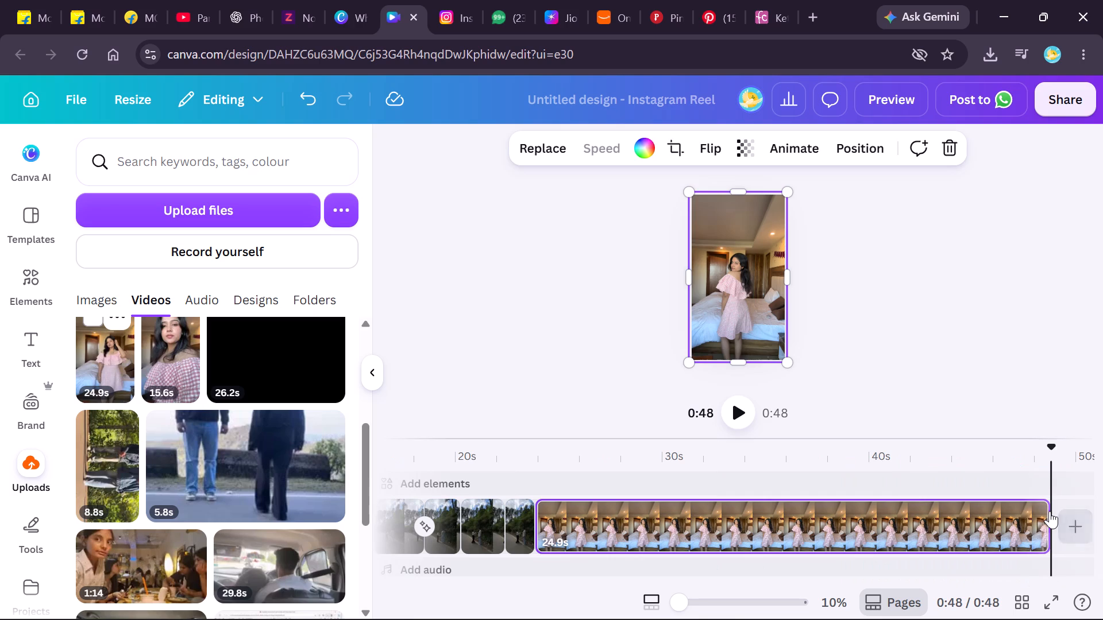
Play the reel from the last forest-road pieces to check the lead-in to the bedroom clip.
{"action": "left_click", "coordinate": [738, 412]}
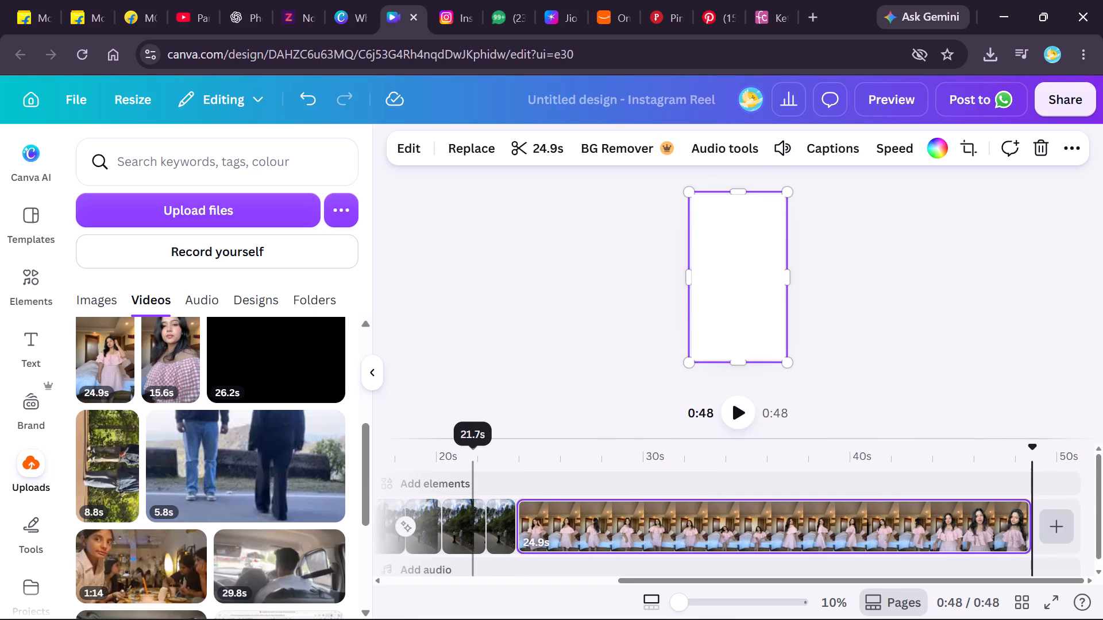
{"action": "left_click", "coordinate": [473, 453]}
{"action": "left_click", "coordinate": [748, 416]}
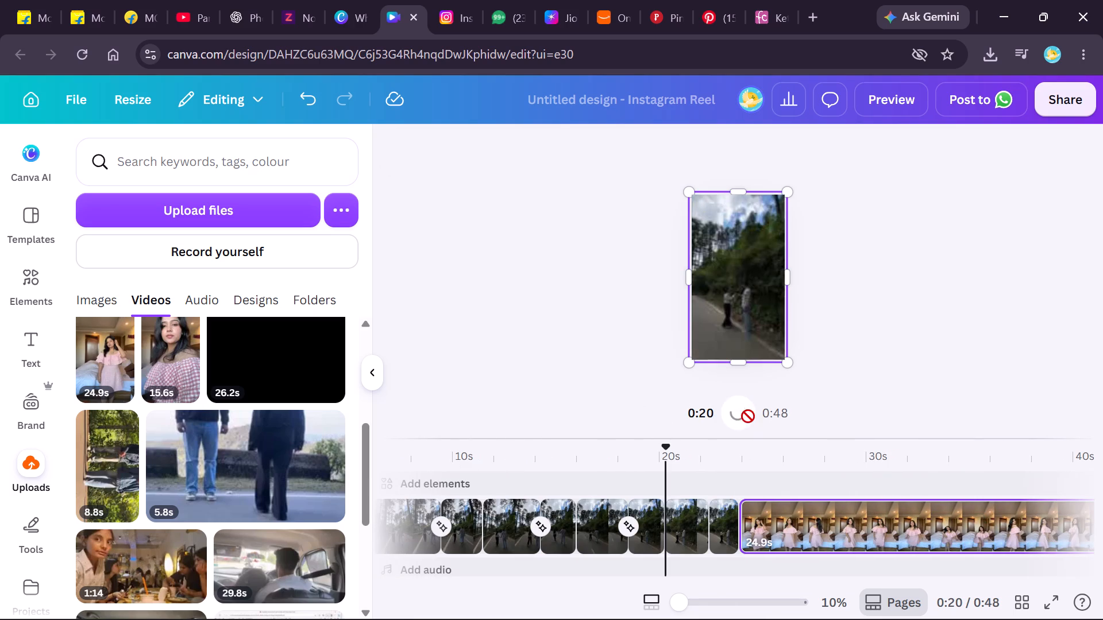